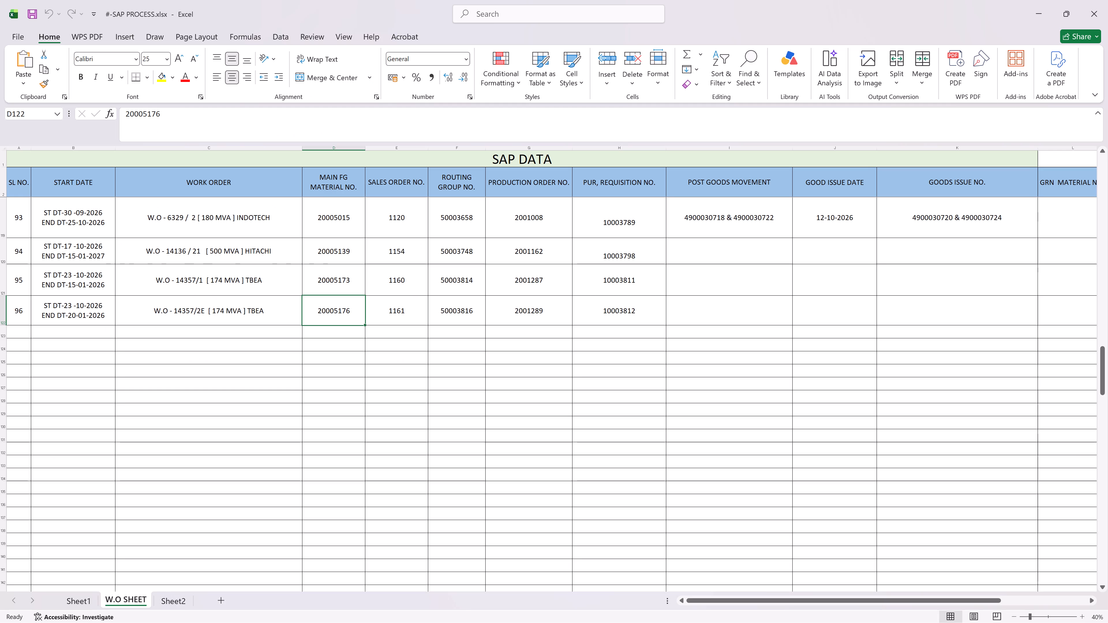
Enter 29,534 KG as the transformer tank weight in the first empty row below serial number 96.
left_click(390, 335)
key("Right")
key("Right")
key("Right")
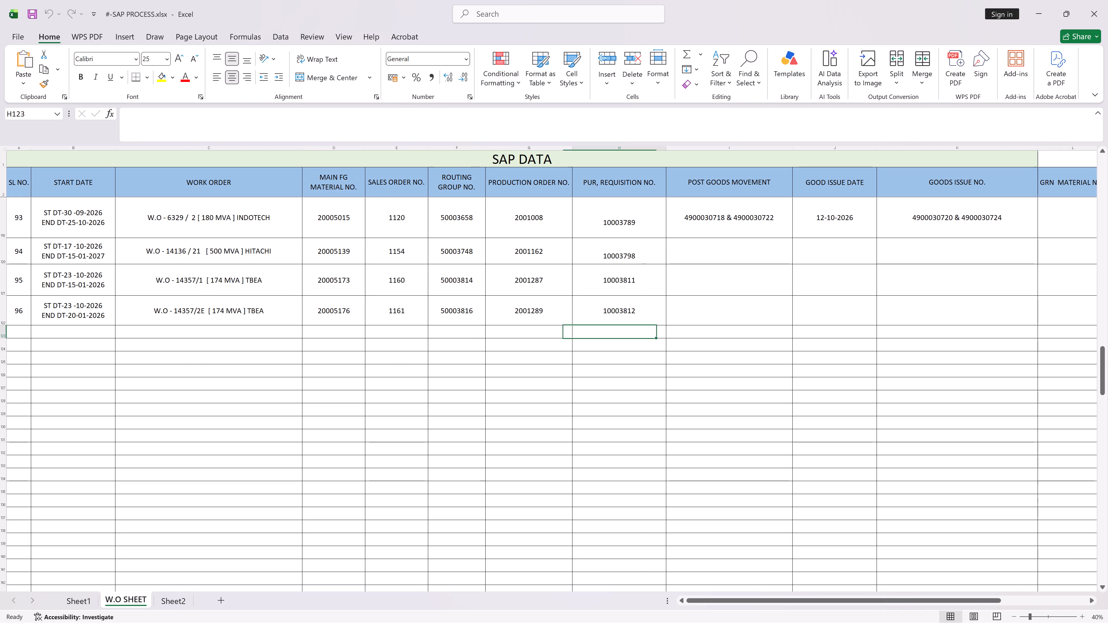
key("Right")
key("Right")
key("Right")
key("Right")
key("Right")
key("Right")
key("Left")
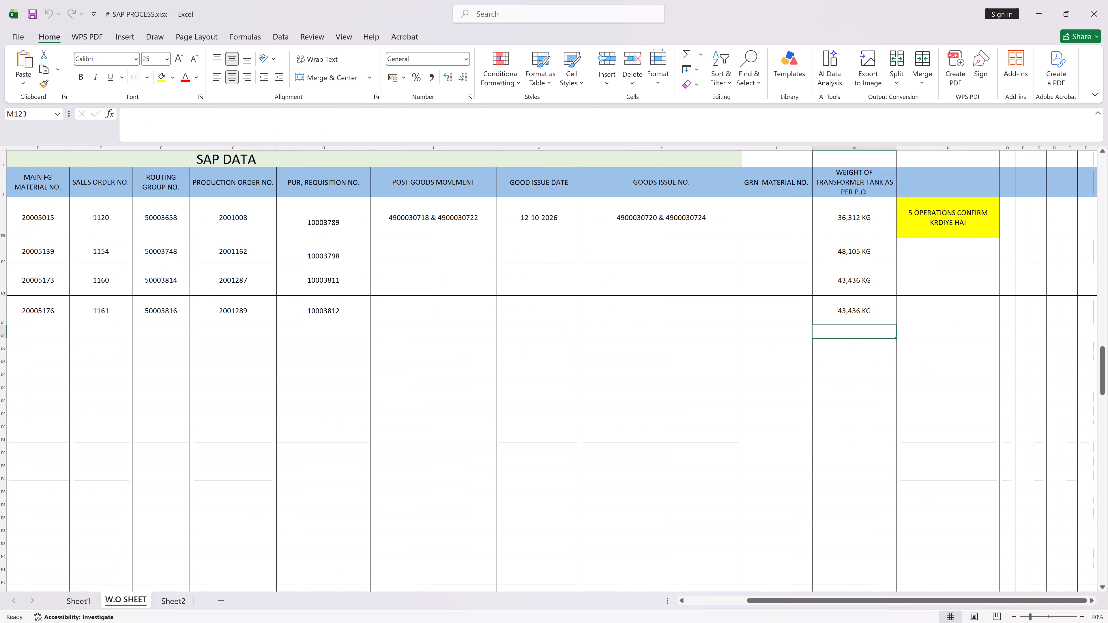
type("29")
type(",534")
key("space")
type("KG")
key("Return")
Copy the 29,534 KG tank weight into the cell directly below it.
key("Up")
key("ctrl+c")
key("Left")
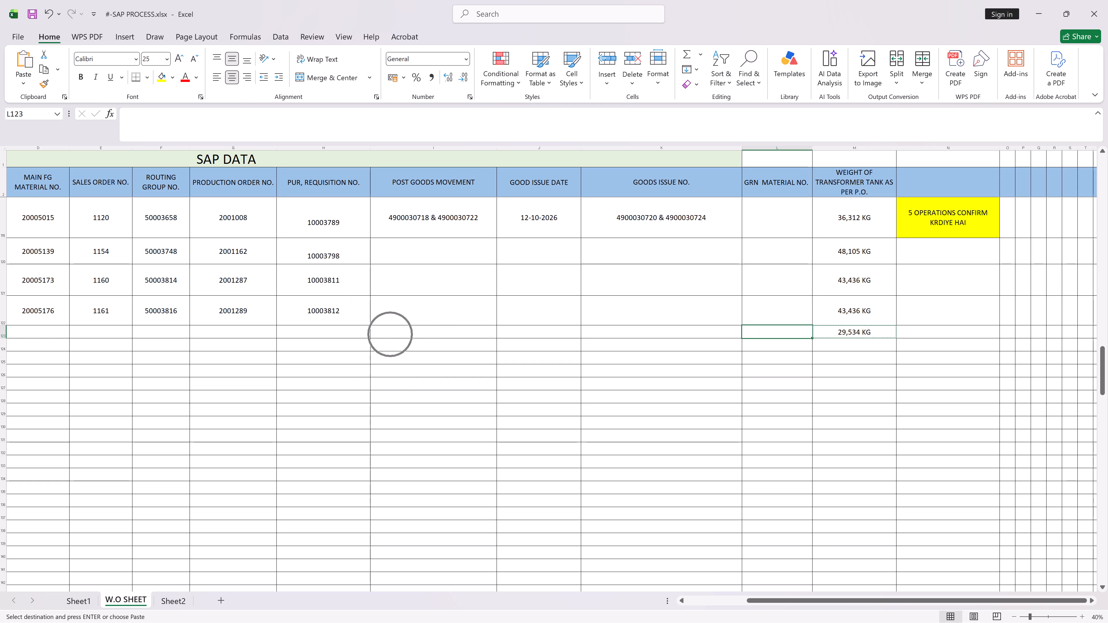
key("Right")
key("Down")
key("ctrl+v")
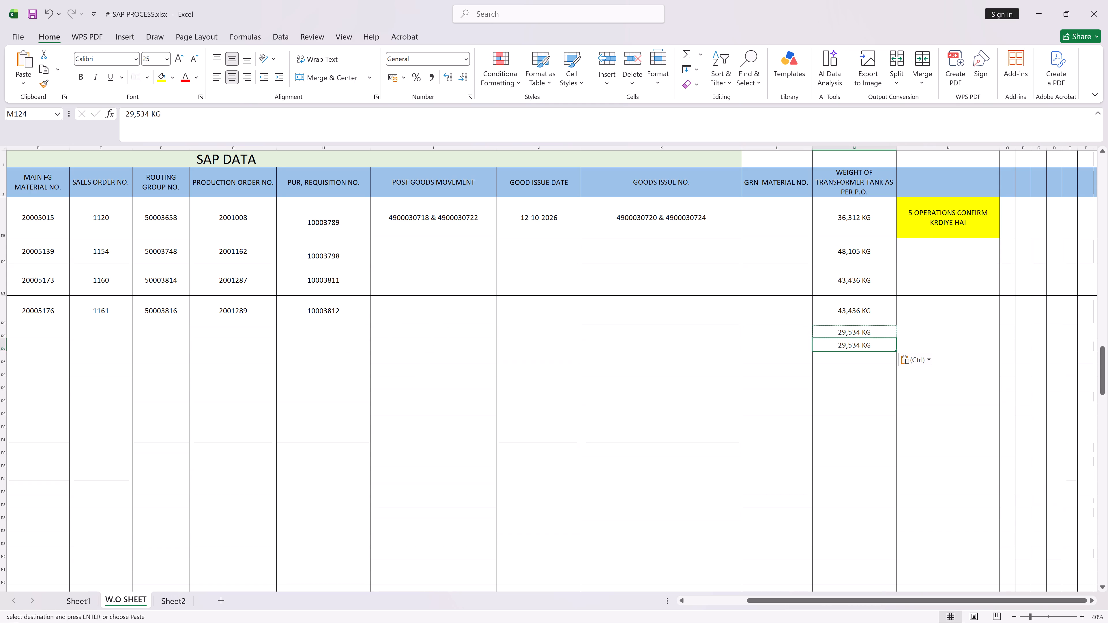
Copy the serial number and start/end dates of row 96 into the two empty rows below it.
left_click(499, 331)
key("Left")
key("Left")
key("Left")
key("Left")
key("Left")
key("Left")
key("Left")
key("Left")
key("Left")
key("Left")
key("Left")
key("Left")
key("Left")
key("Left")
key("Left")
key("Left")
key("Left")
key("Left")
key("Left")
key("Left")
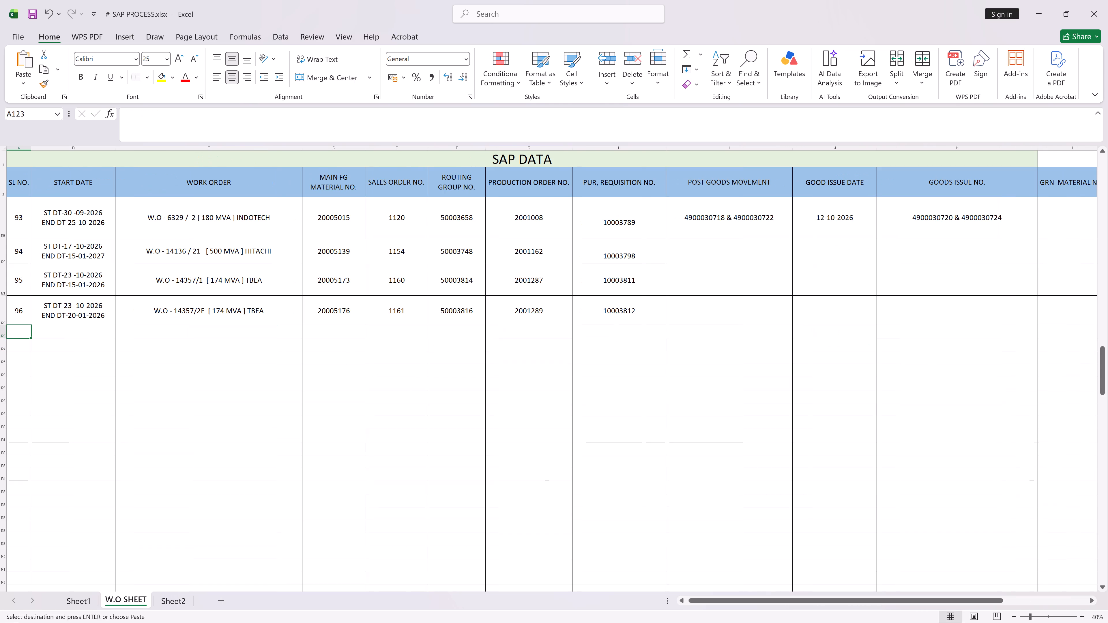
left_click_drag(15, 311, 83, 309)
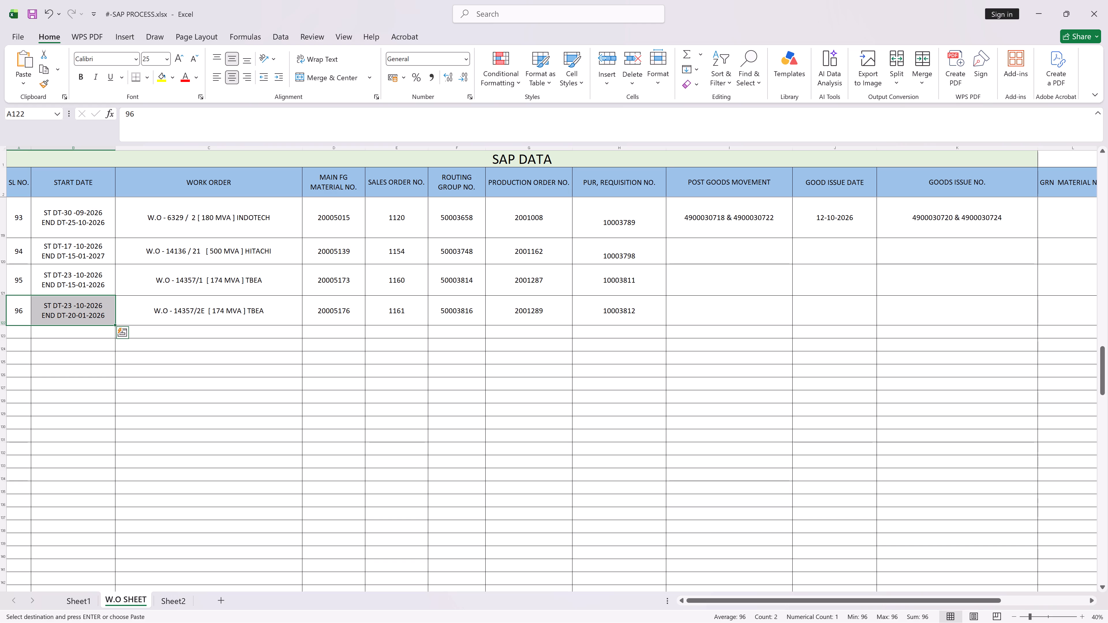
key("ctrl+c")
left_click(18, 333)
key("ctrl+v")
left_click(22, 344)
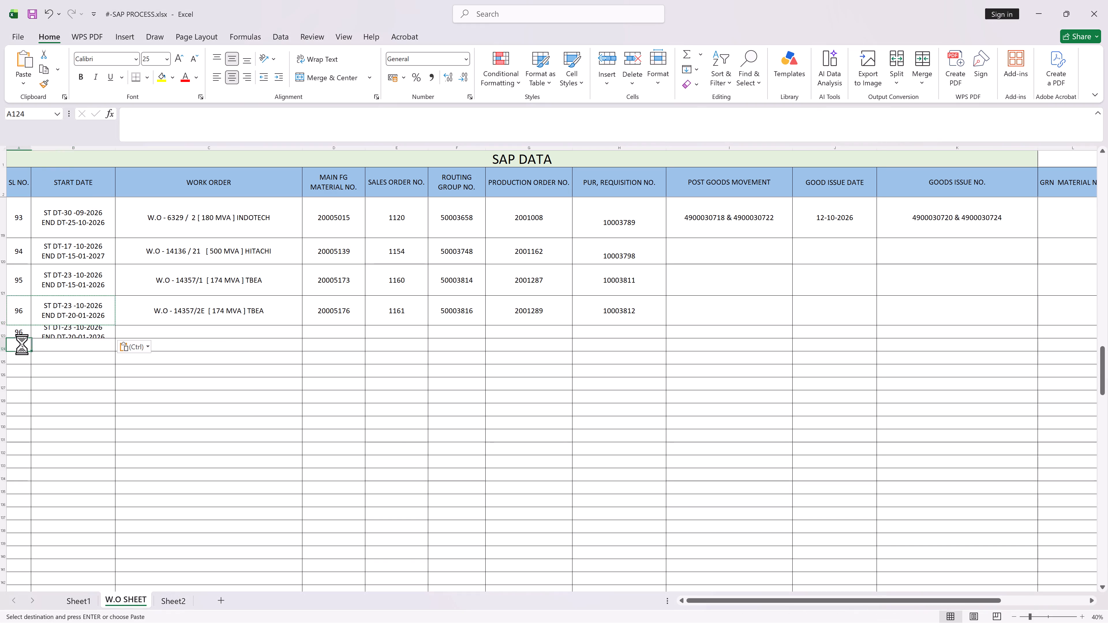
key("ctrl+v")
Increase the heights of the two new rows so both date lines fit.
left_click_drag(0, 337, 0, 350)
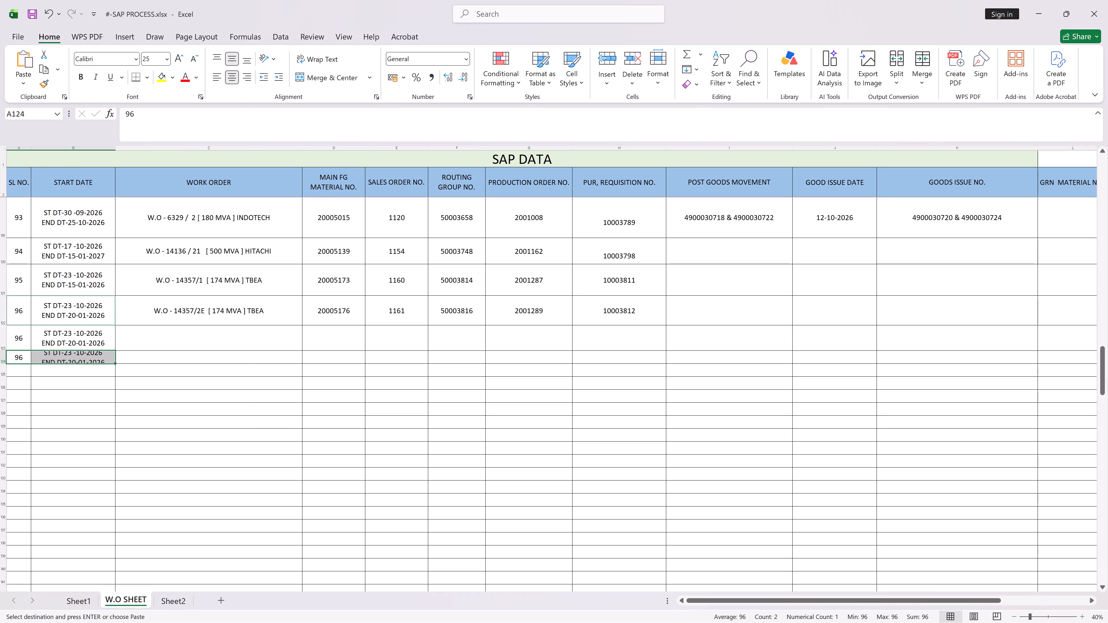
left_click_drag(3, 362, 1, 378)
Change the start date to 27-10-2026 in both new rows, keeping the end date.
left_click(70, 332)
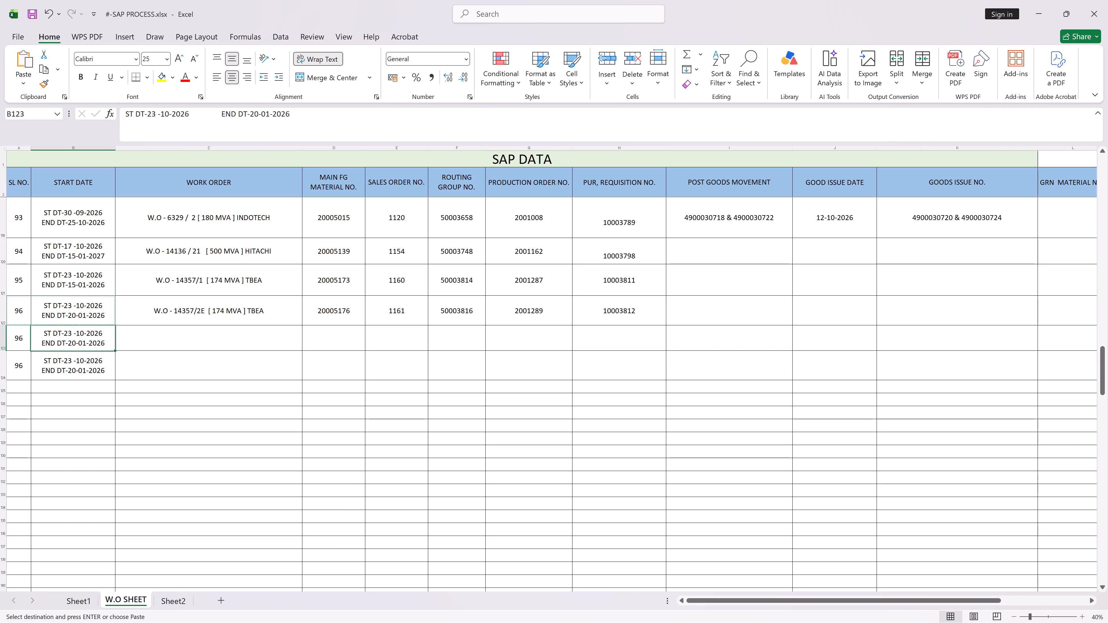
left_click(68, 332)
double_click(65, 333)
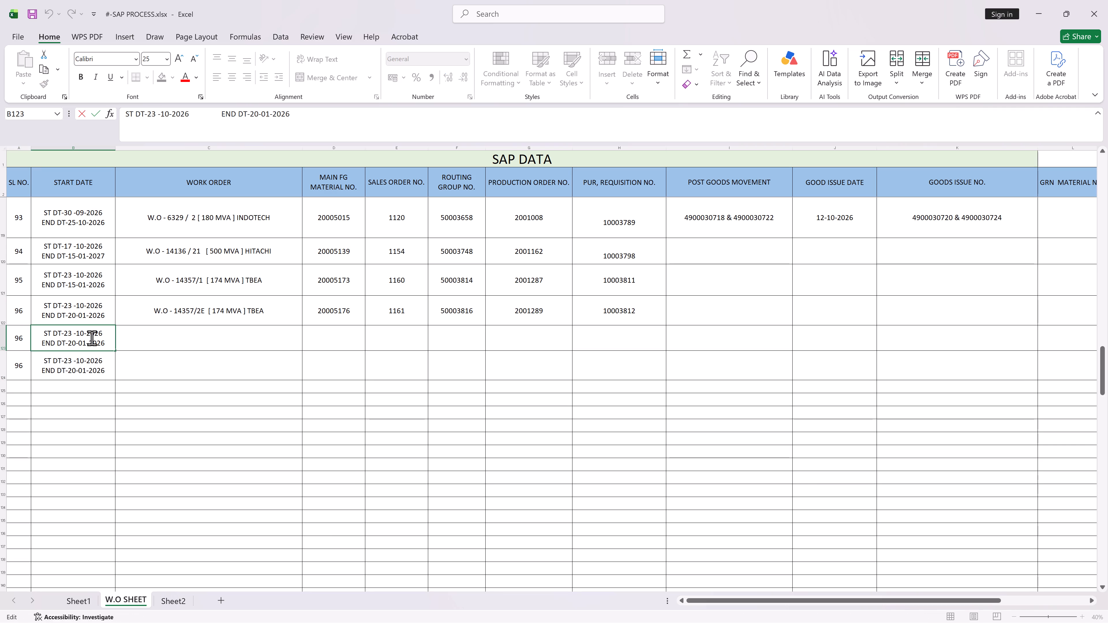
key("Right")
key("Delete")
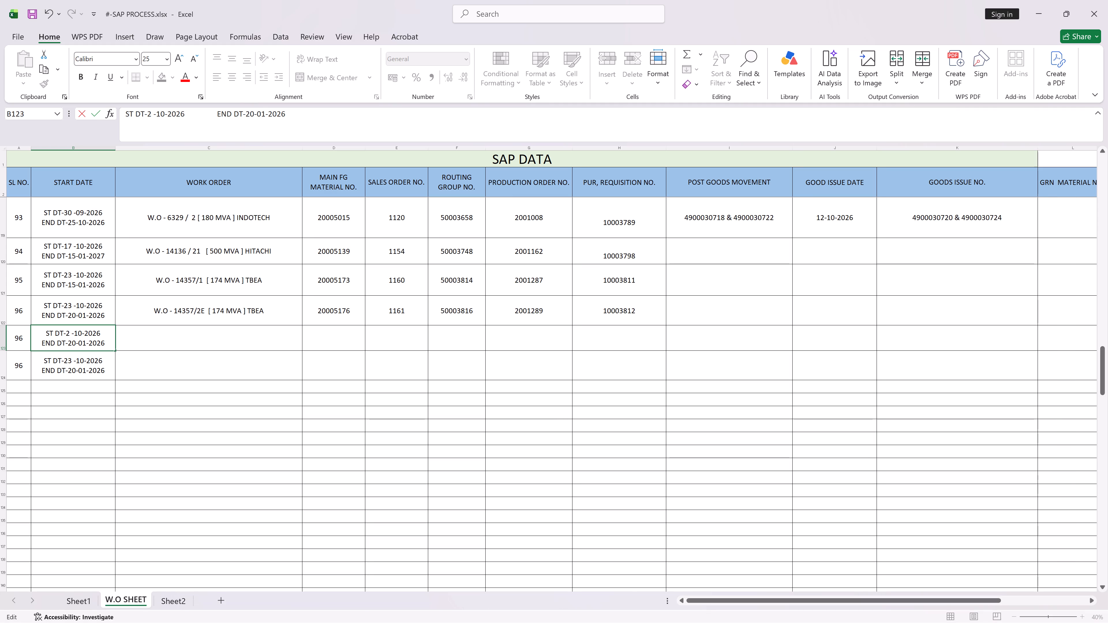
key("7")
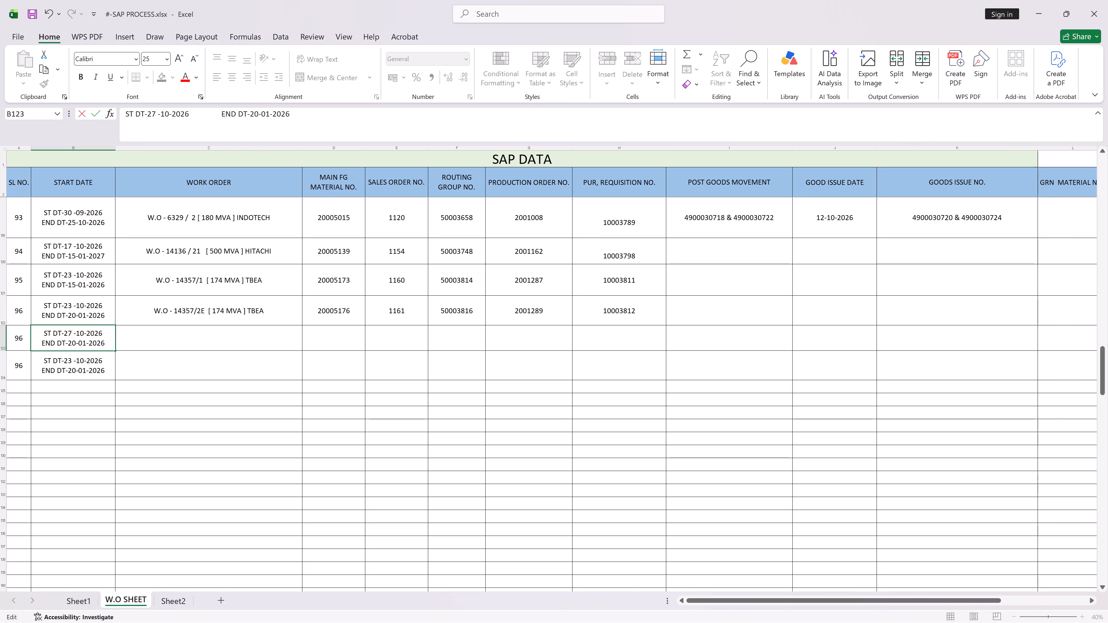
left_click(71, 364)
double_click(68, 358)
key("Delete")
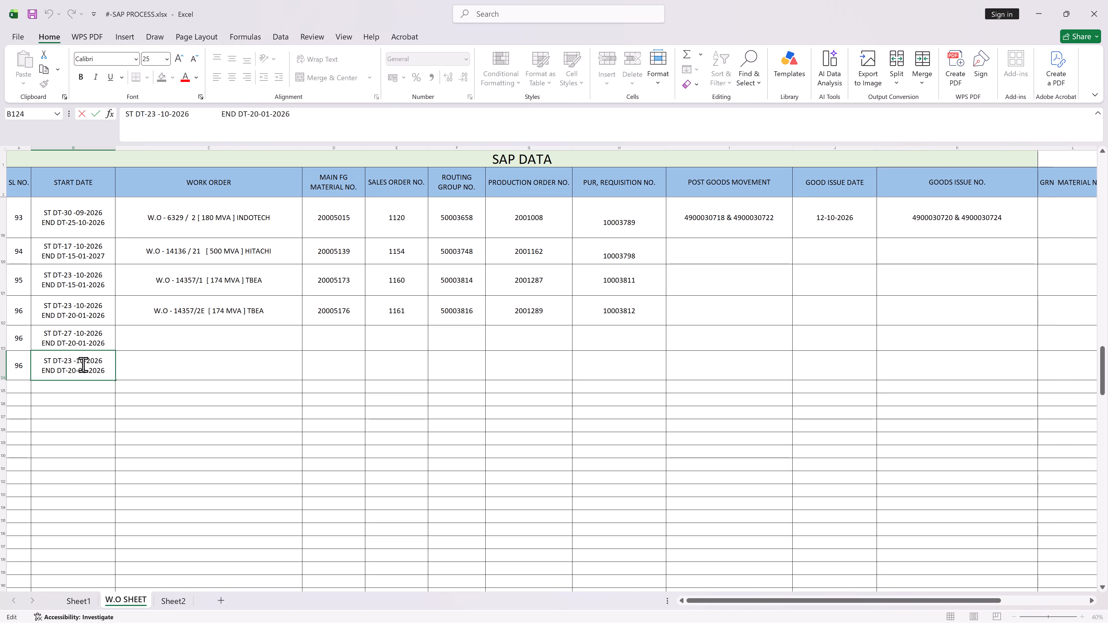
key("7")
key("Return")
Save the workbook.
key("ctrl+s")
key("ctrl+s")
key("ctrl+s")
key("ctrl+s")
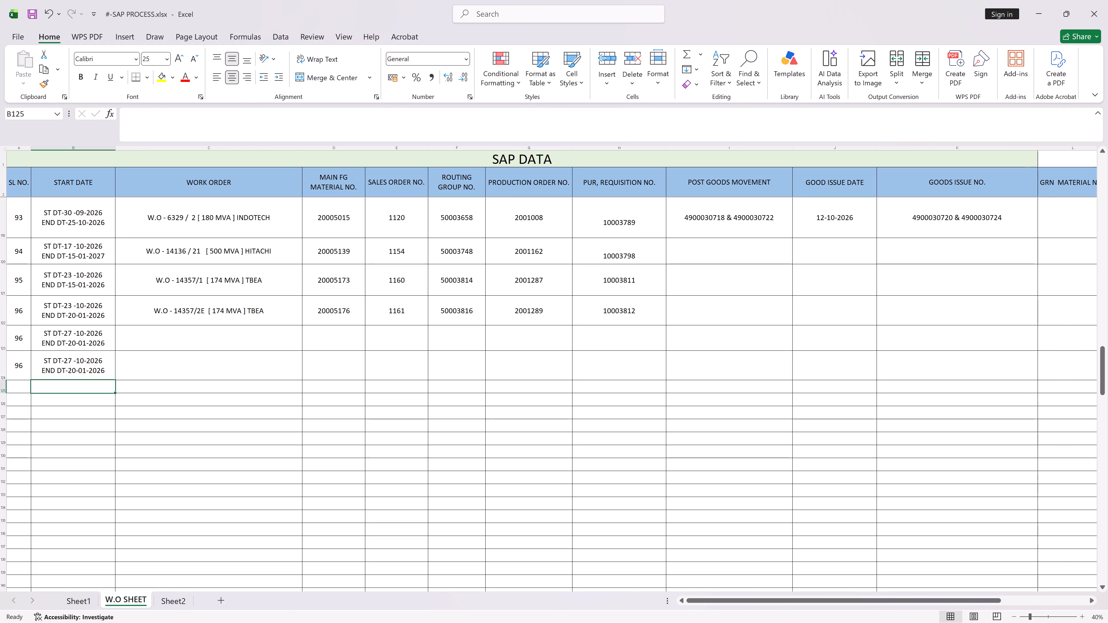
key("ctrl+s")
key("ctrl+s")
key("ctrl+s")
key("ctrl+s")
Set the serial numbers of the two new rows to 97 and 98.
left_click(22, 339)
type("97")
key("Return")
type("98")
key("Return")
Save the workbook with the new serial numbers.
key("ctrl+s")
key("ctrl+s")
key("ctrl+s")
key("ctrl+s")
key("ctrl+s")
key("ctrl+s")
key("ctrl+s")
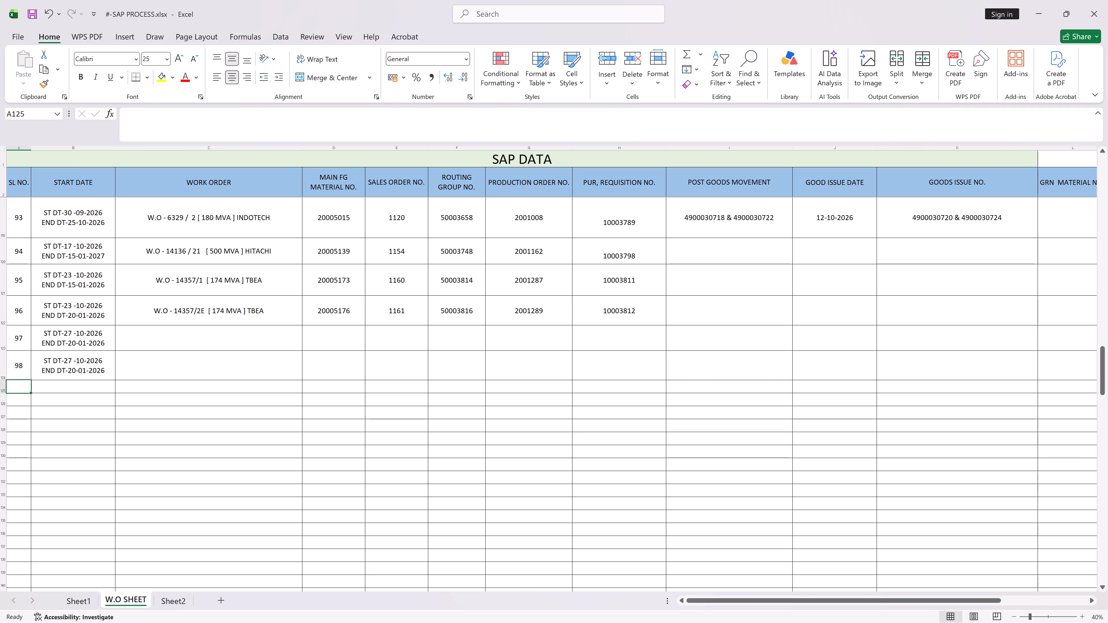
key("ctrl+s")
Select the empty work order cell of row 97 and save the workbook again.
left_click(205, 318)
left_click(184, 326)
left_click(192, 320)
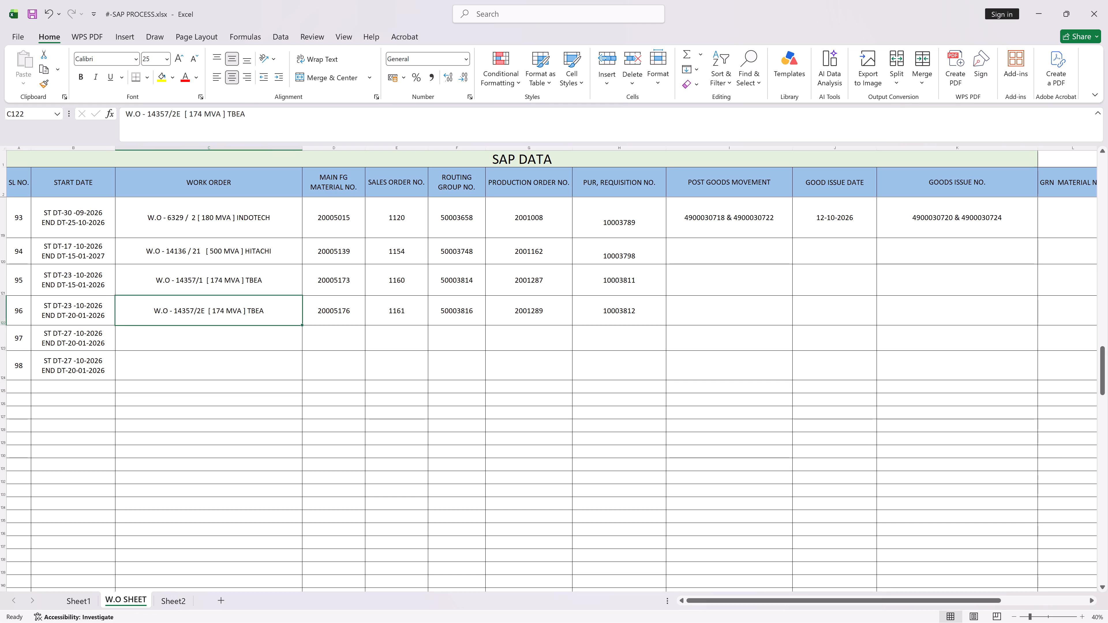
left_click(199, 336)
left_click(25, 12)
triple_click(29, 10)
triple_click(29, 10)
triple_click(29, 10)
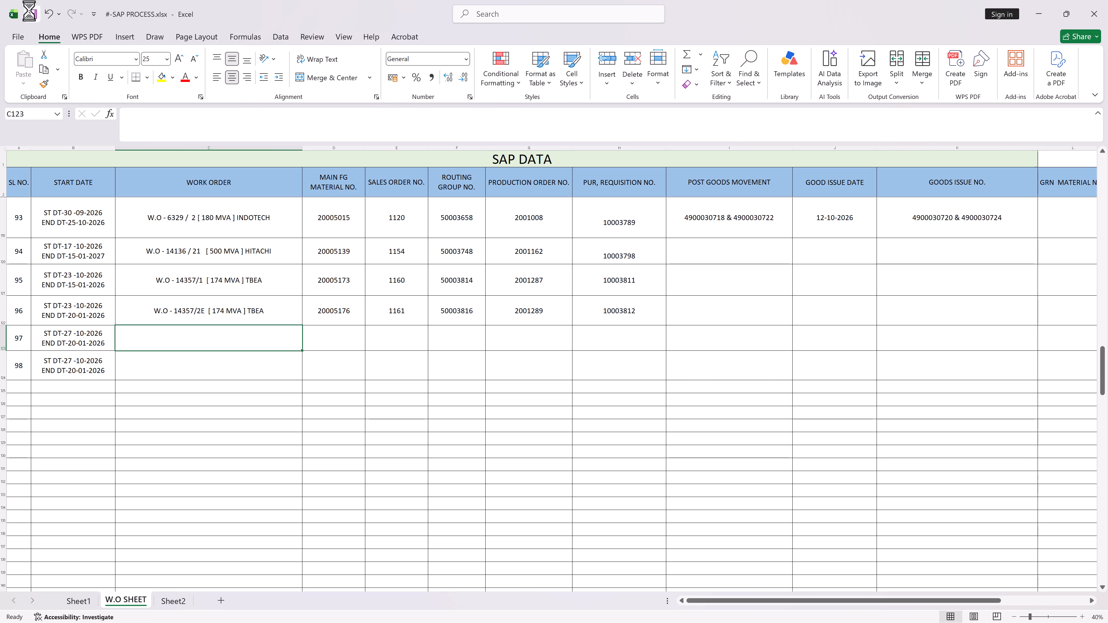
left_click(29, 10)
triple_click(29, 10)
triple_click(29, 12)
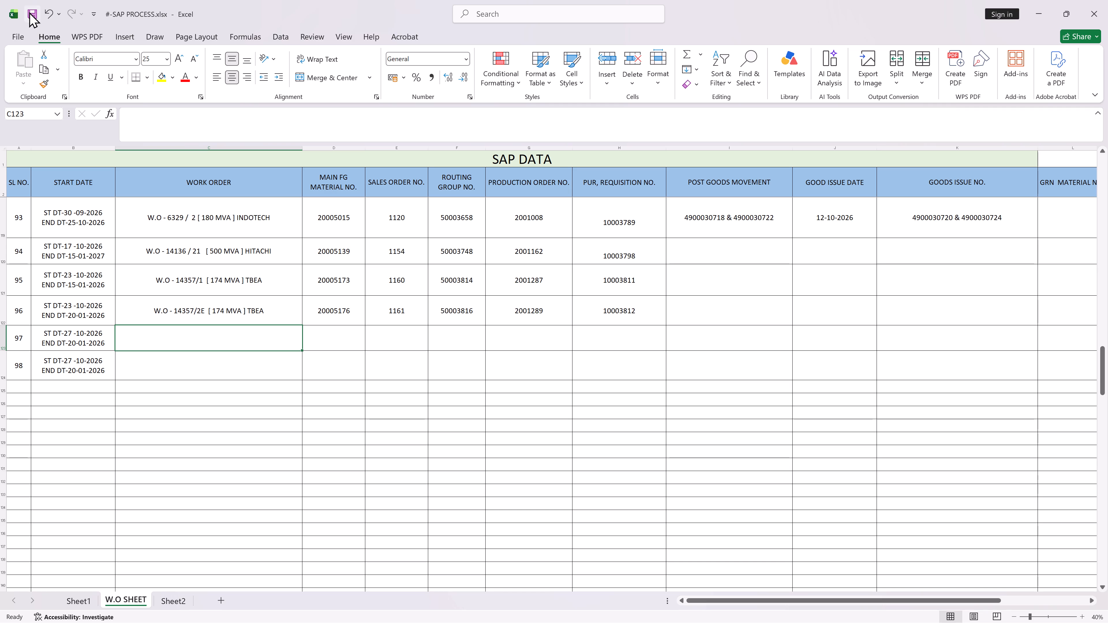
left_click(29, 12)
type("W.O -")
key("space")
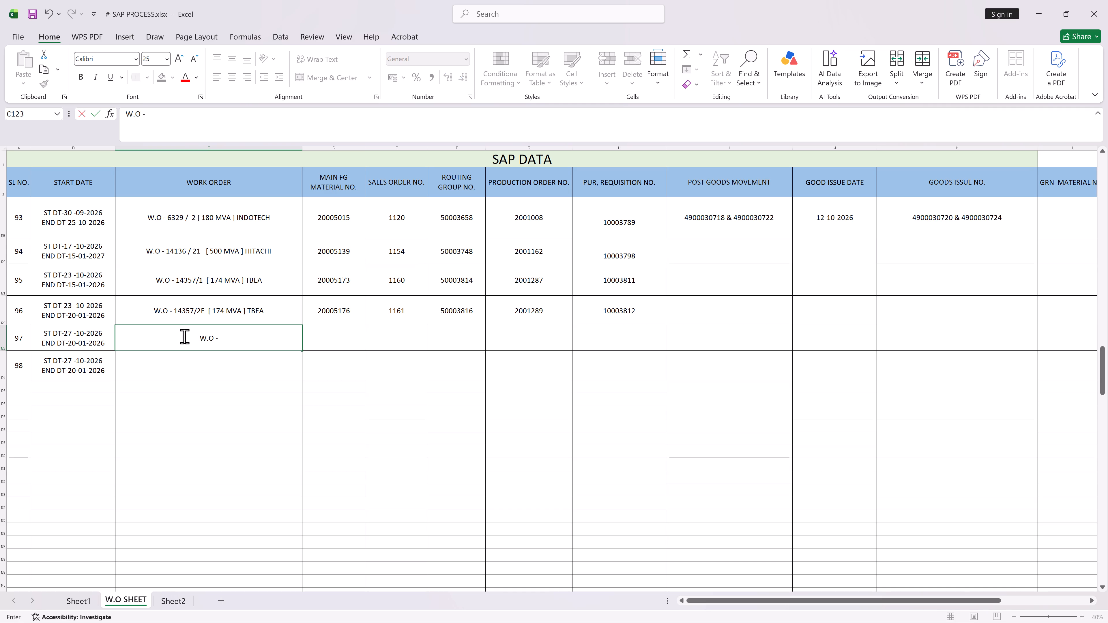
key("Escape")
Copy row 96's work order into row 97 and rewrite it as "W.O - 6431 / 1 [ 125 MVA ] INDOTECH".
key("Up")
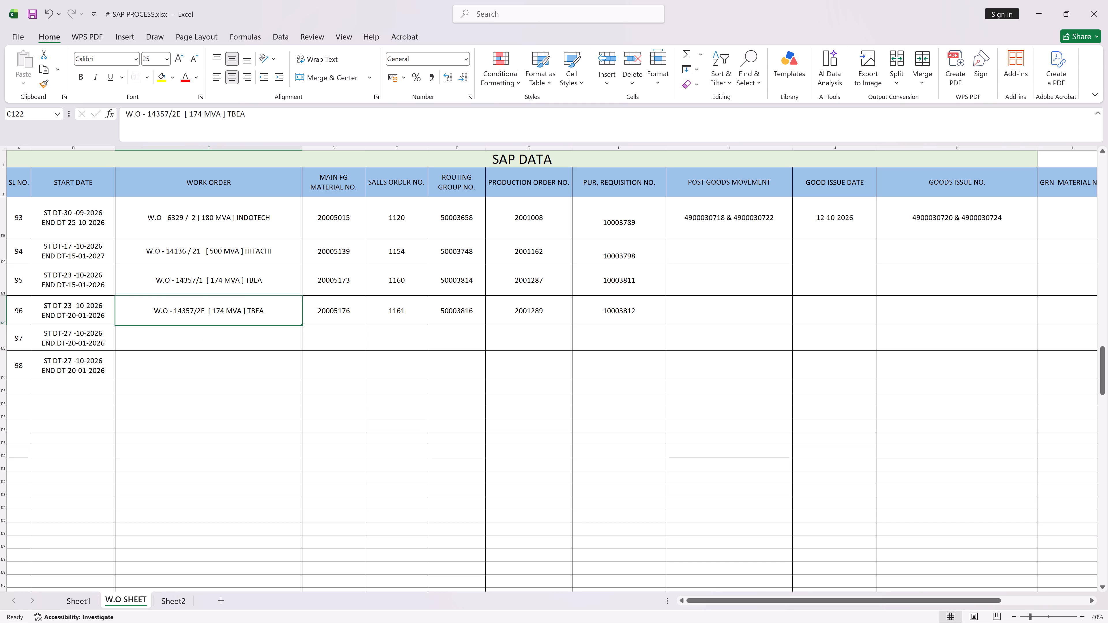
key("ctrl+c")
key("Down")
key("ctrl+v")
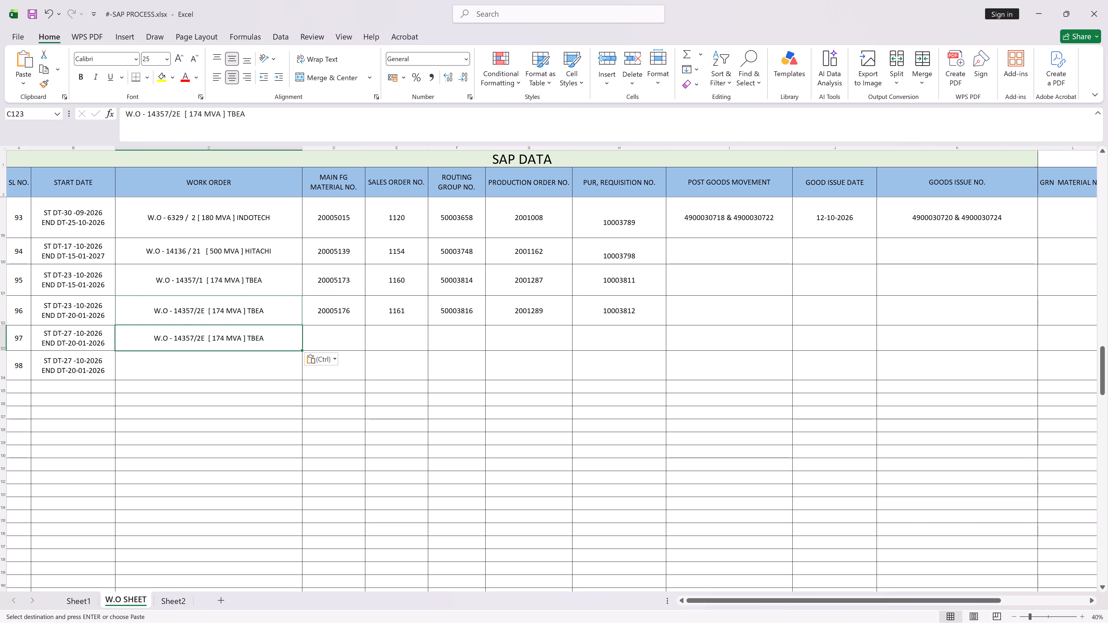
key("F2")
key("BackSpace")
key("BackSpace")
key("BackSpace")
key("BackSpace")
key("BackSpace")
key("BackSpace")
key("BackSpace")
key("BackSpace")
key("BackSpace")
key("BackSpace")
key("BackSpace")
key("BackSpace")
key("BackSpace")
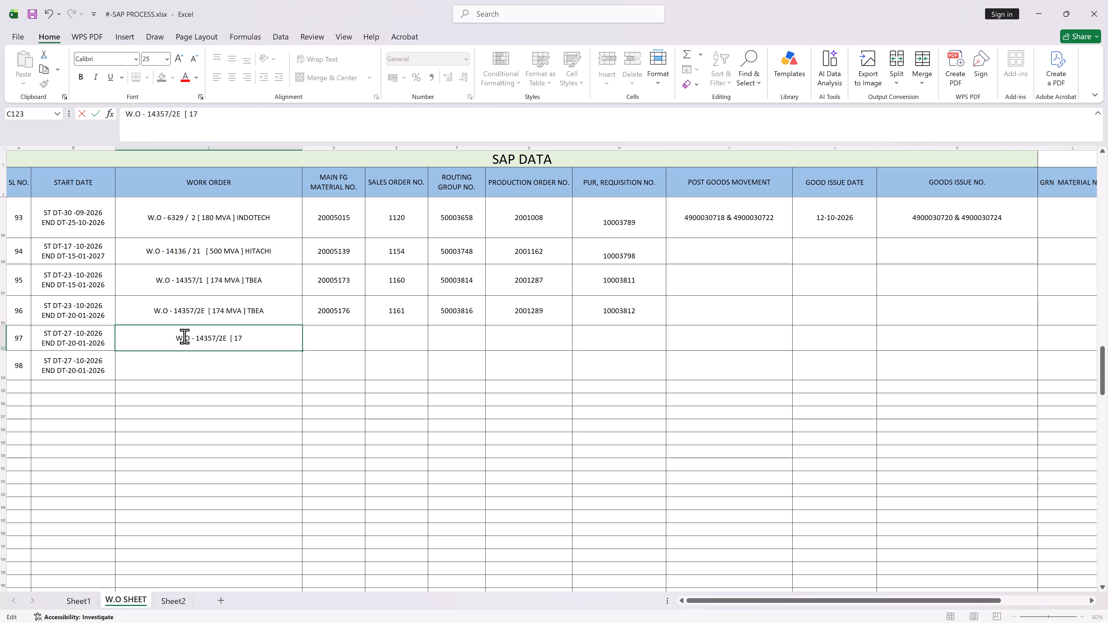
key("BackSpace")
key("BackSpace")
key("BackSpace")
key("BackSpace")
key("BackSpace")
key("BackSpace")
key("BackSpace")
key("BackSpace")
key("BackSpace")
key("BackSpace")
key("BackSpace")
key("BackSpace")
key("BackSpace")
type("6431 [")
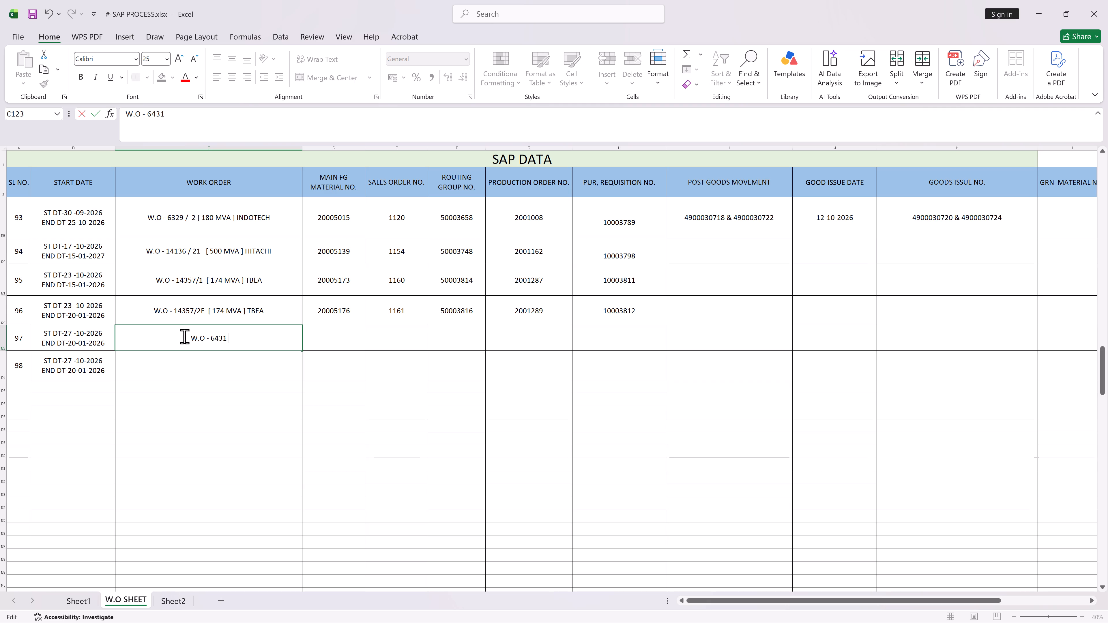
key("space")
key("BackSpace")
key("BackSpace")
type("/ 1")
key("space")
key("space")
type("[ 125 MVA ]")
key("space")
type("INDOTEH")
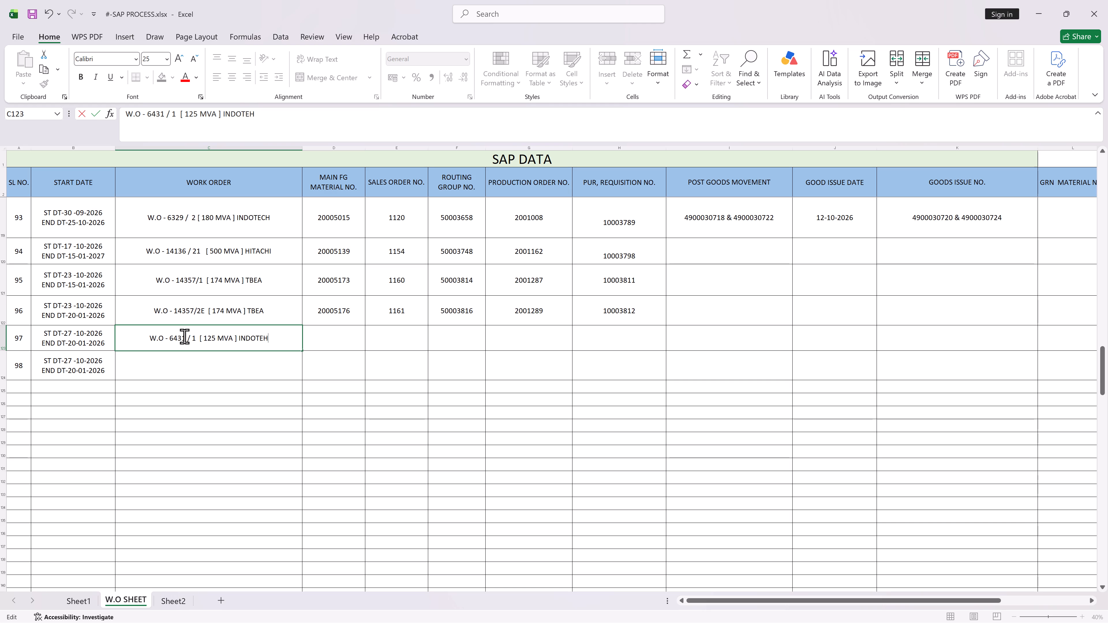
key("BackSpace")
type("CH")
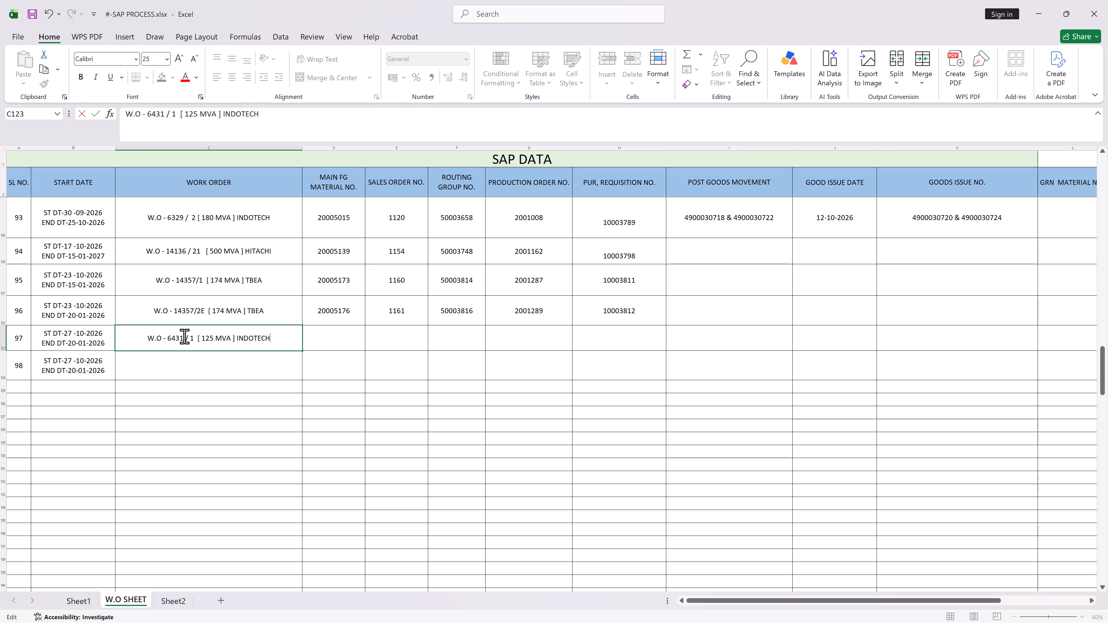
key("Return")
Copy the work order text of row 97 into the work order cell of row 98.
key("Up")
key("ctrl+c")
key("Down")
key("ctrl+v")
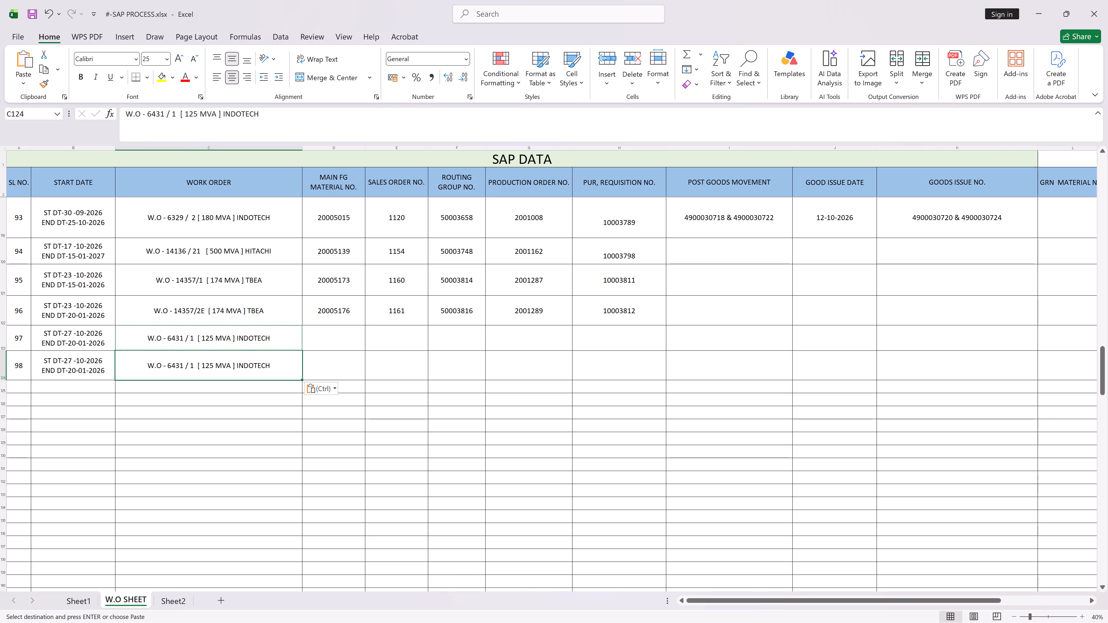
Change the work order text of row 98 to "W.O - 6431 / 2 [ 125 MVA ] INDOTECH".
key("F2")
key("Left")
key("Left")
key("Left")
key("Left")
key("Left")
key("Left")
key("Left")
key("Left")
key("Left")
key("Left")
key("Left")
key("Left")
key("Left")
key("Left")
key("Left")
key("Left")
key("Left")
key("Left")
key("Left")
key("Left")
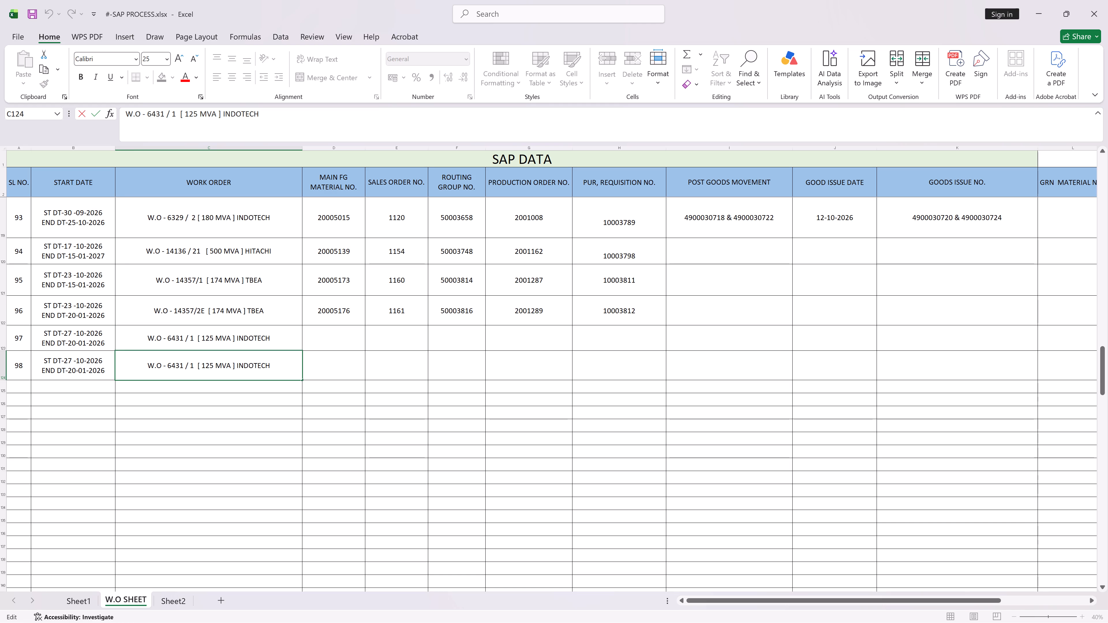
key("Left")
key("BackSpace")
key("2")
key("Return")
Save the workbook with the completed work order texts.
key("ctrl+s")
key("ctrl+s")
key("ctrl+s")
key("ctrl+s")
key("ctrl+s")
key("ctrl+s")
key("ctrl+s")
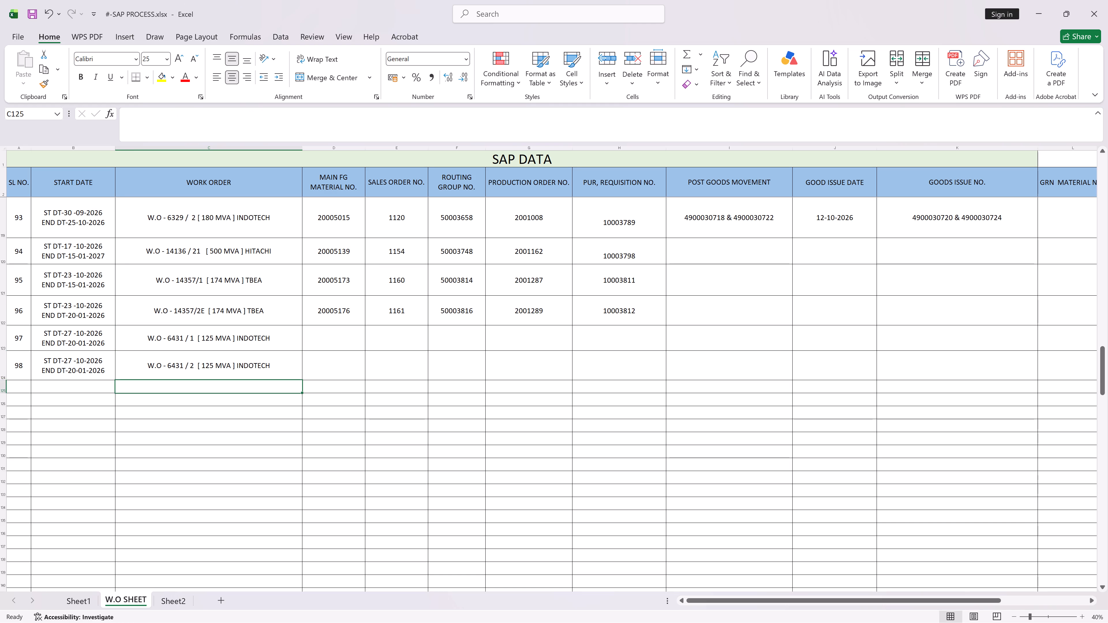
Save the SAP process workbook.
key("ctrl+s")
Switch to the S/4HANA Cloud home page in Chrome and open the Create Material app from the favorites.
left_click(655, 618)
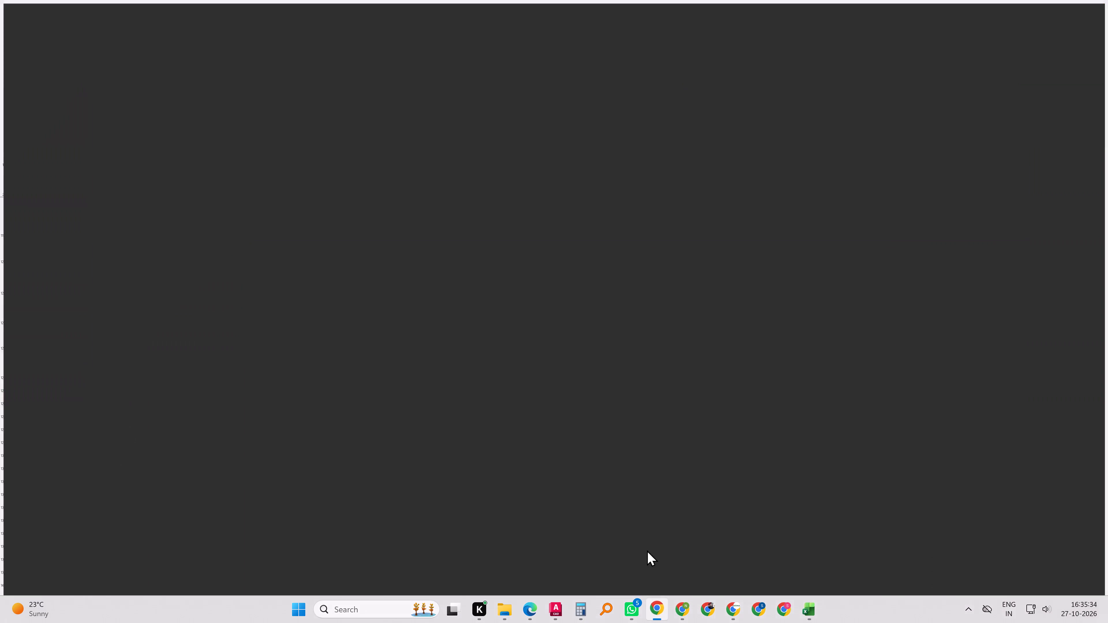
left_click(62, 196)
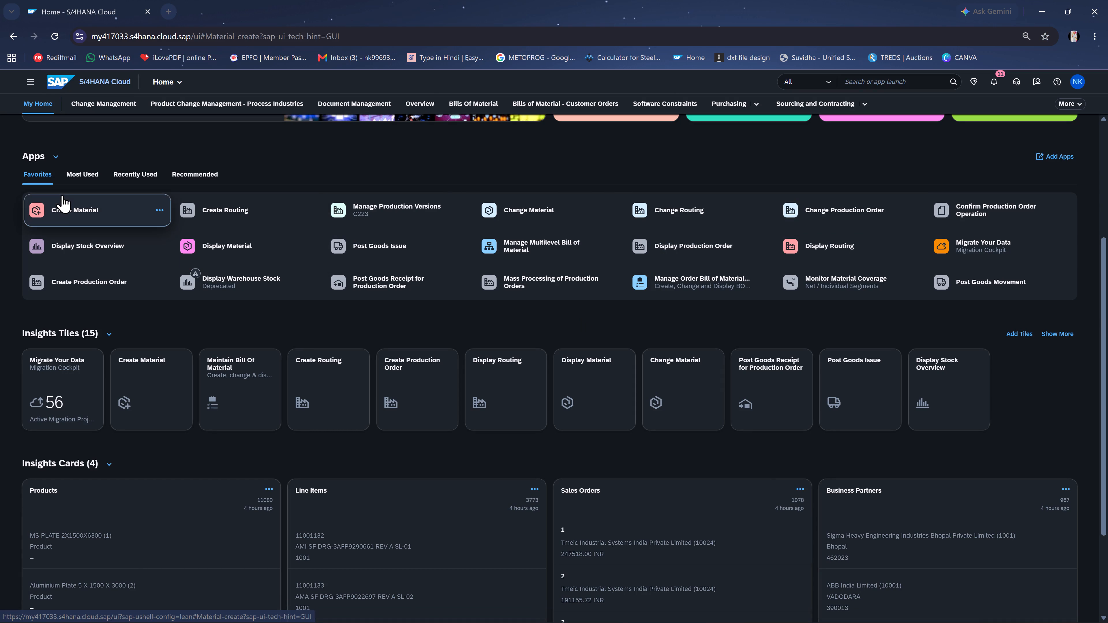
left_click(62, 205)
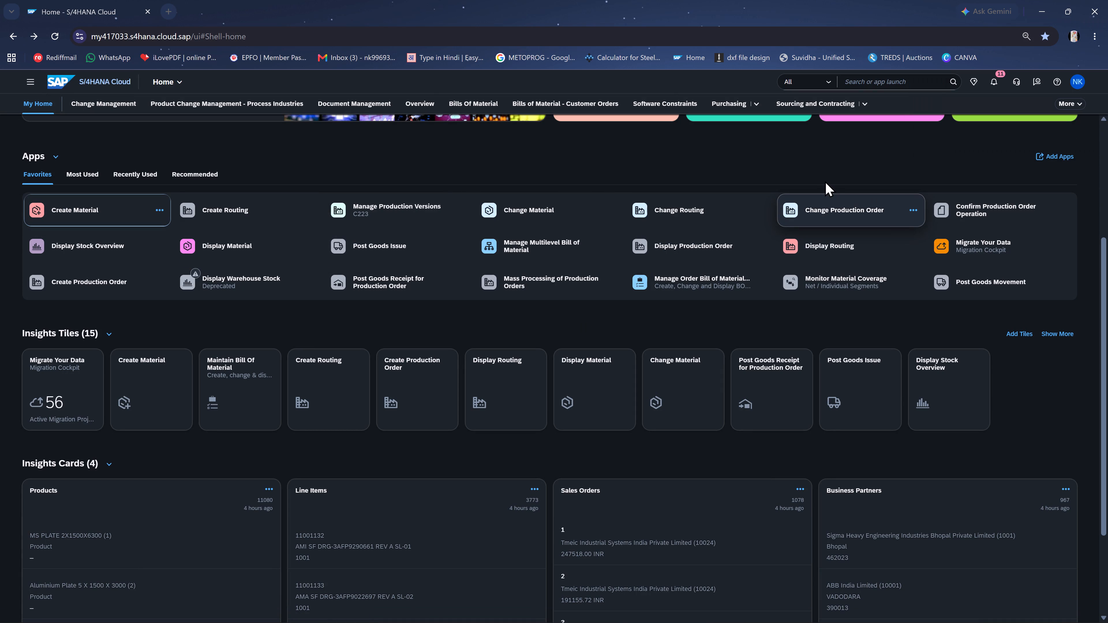
left_click(90, 214)
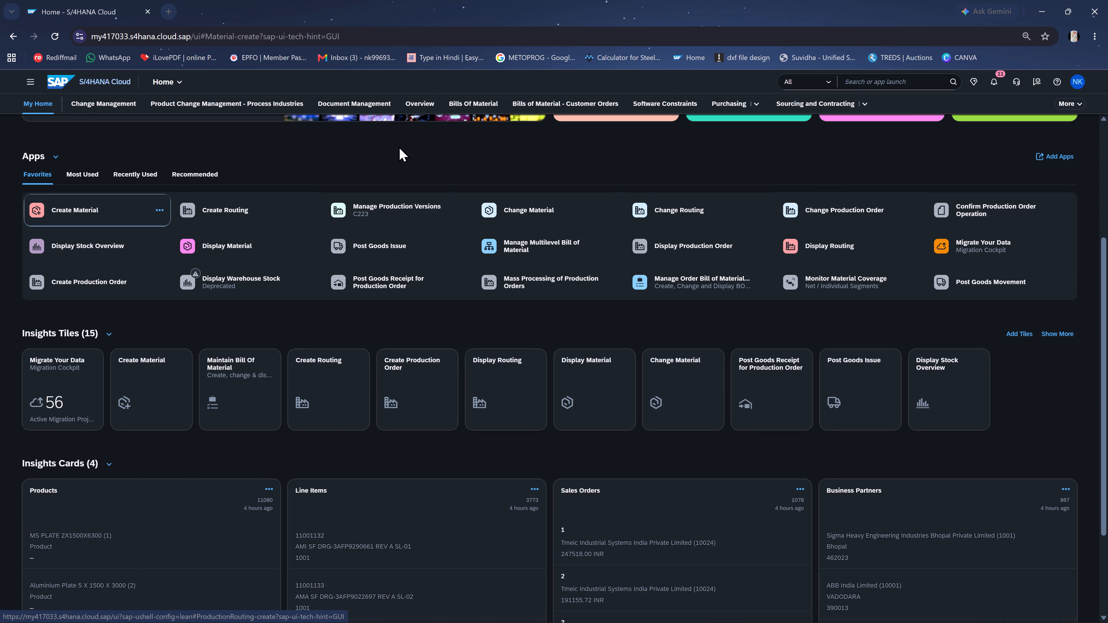
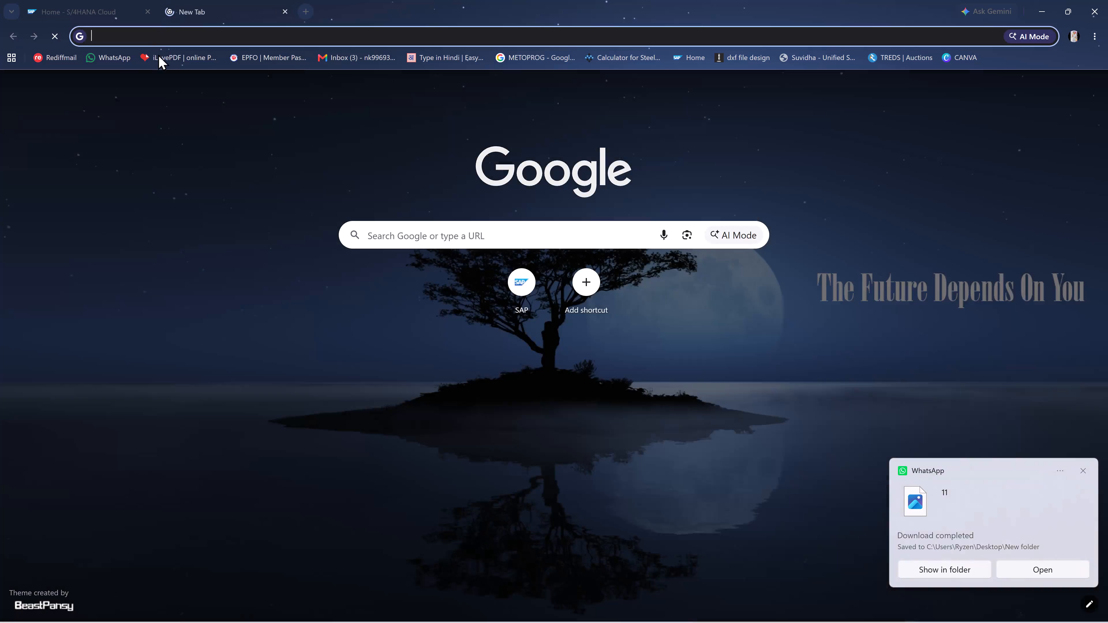
Open the iLovePDF website in the new browser tab and start choosing files for its Juntar PDF merge tool.
left_click(158, 55)
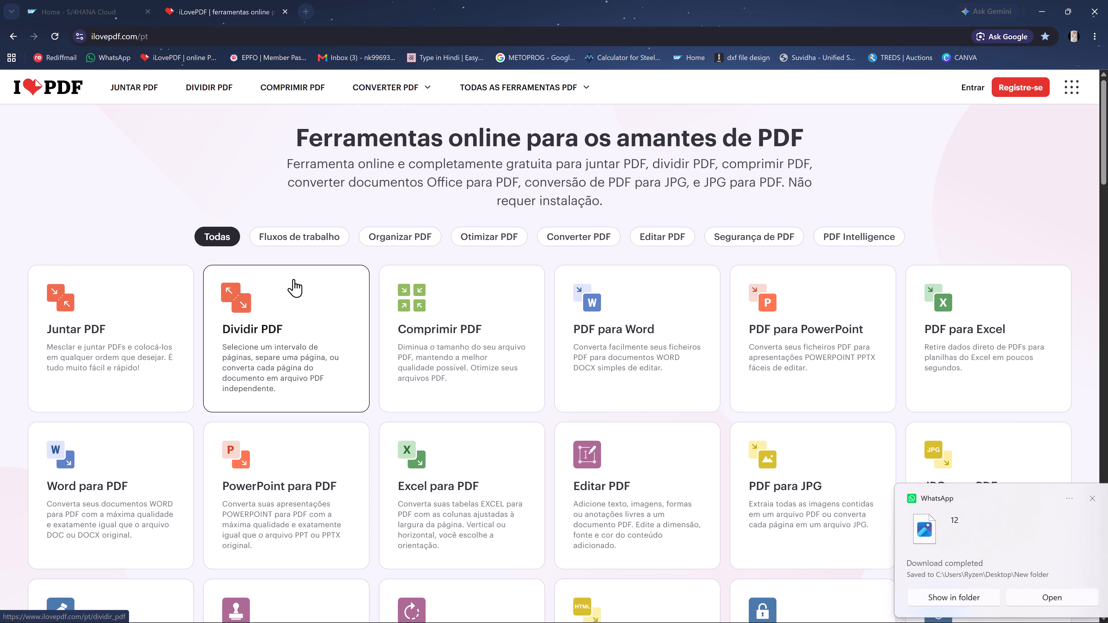
left_click(114, 363)
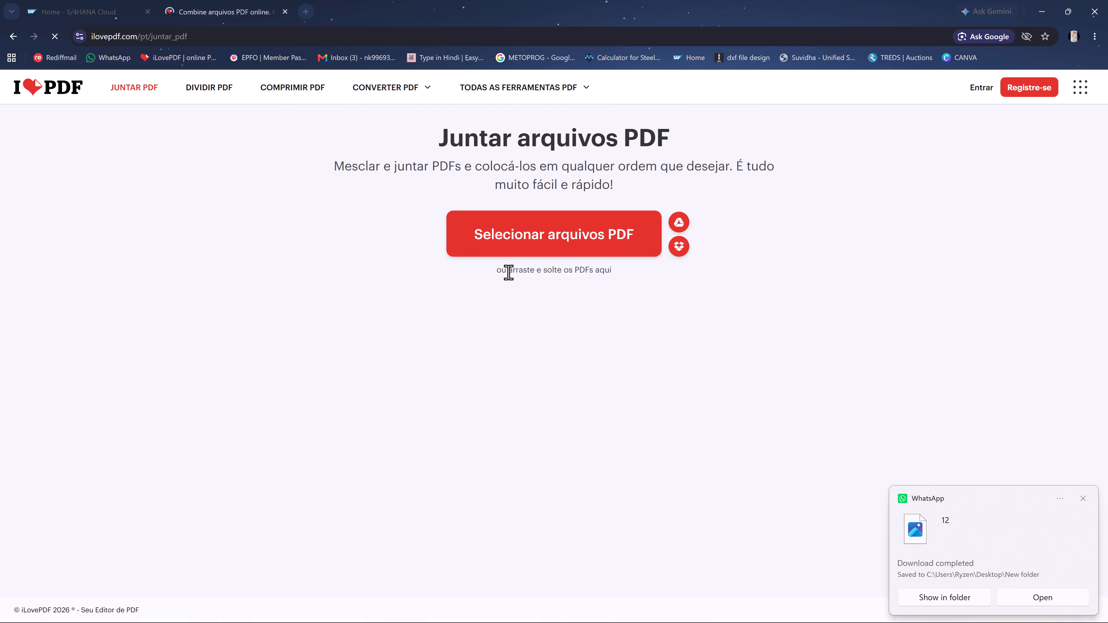
left_click(534, 240)
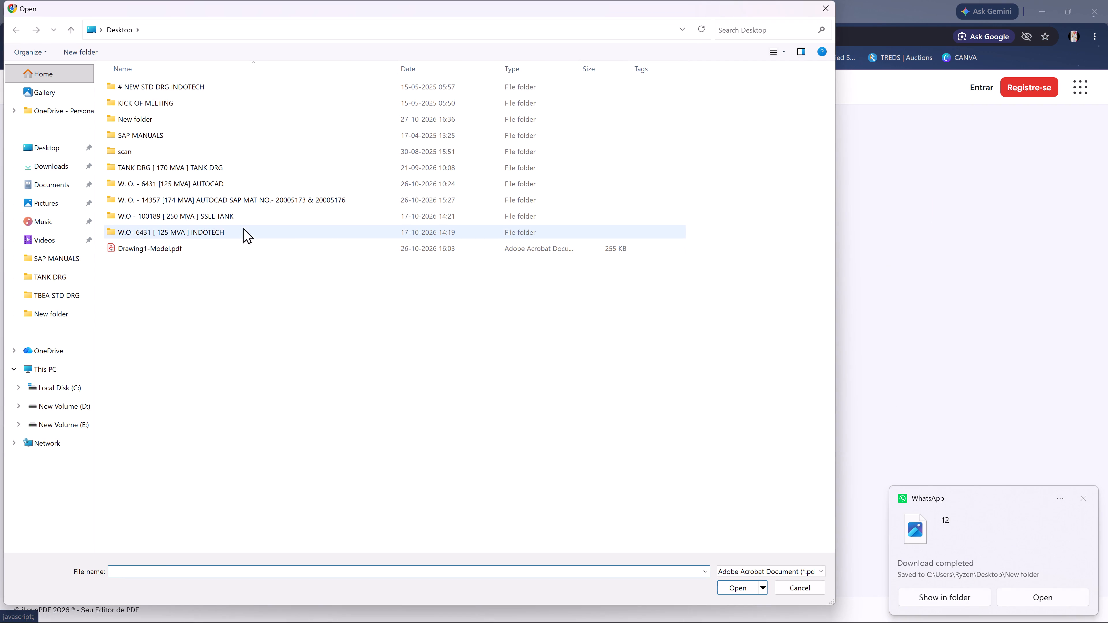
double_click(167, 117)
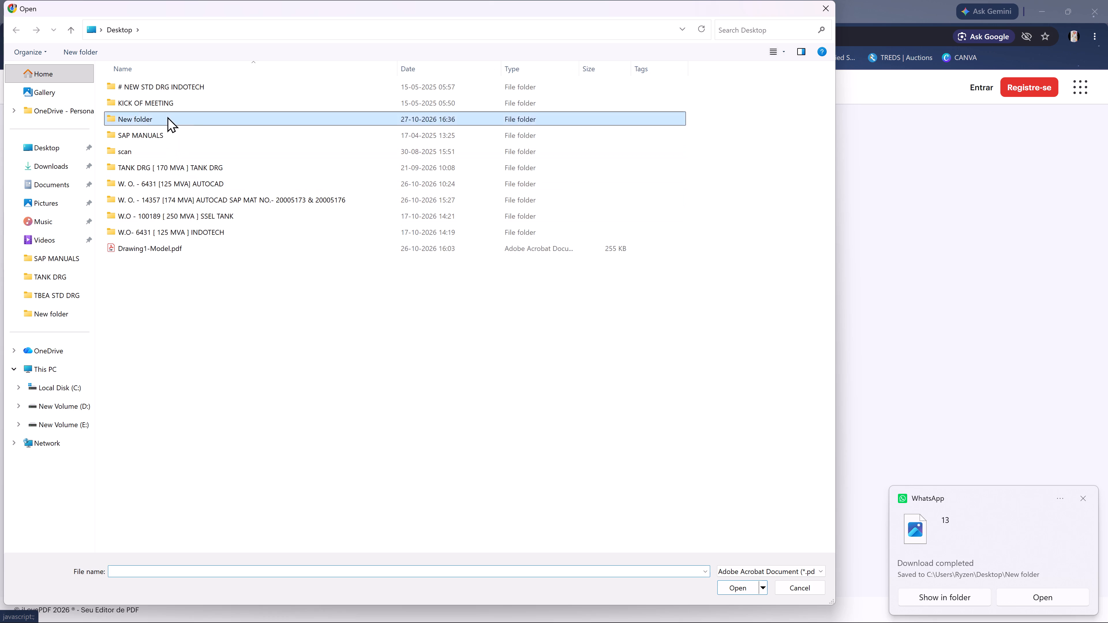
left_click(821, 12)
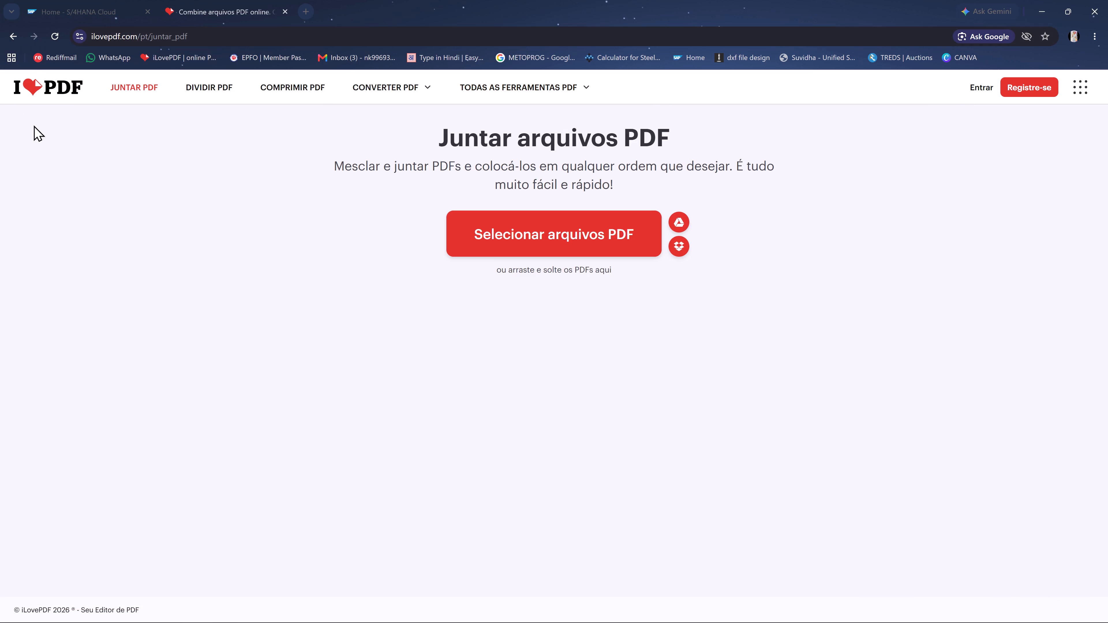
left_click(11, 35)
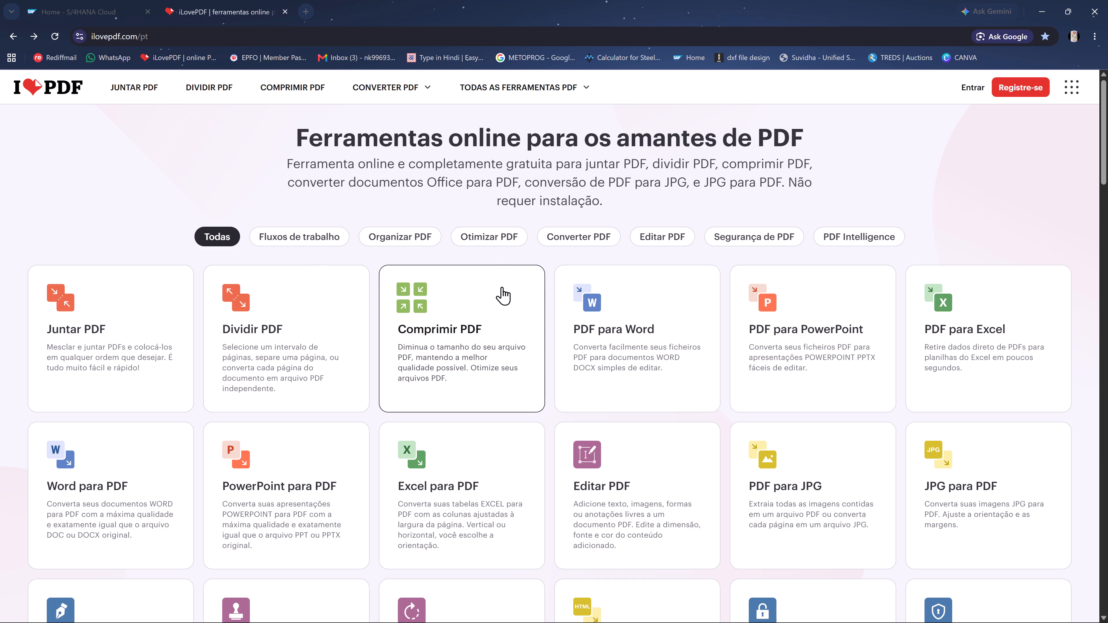
Open the iLovePDF tool that converts JPG images to PDF.
scroll(501, 286, "down", 2)
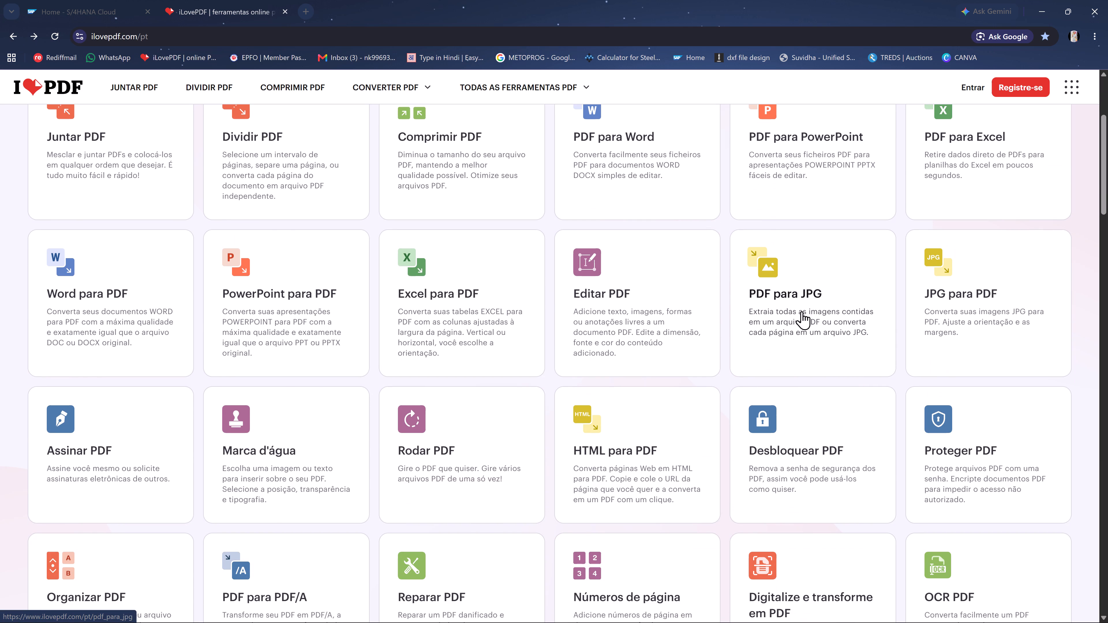
left_click(962, 300)
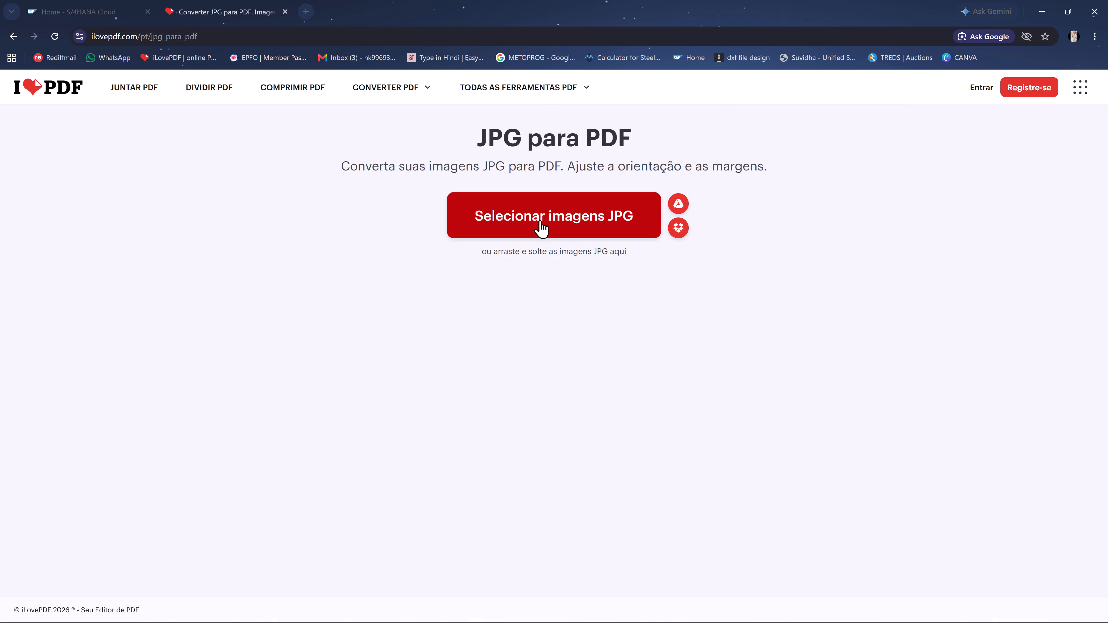
Load all the JPEG images, 1.jpeg to 13.jpeg, from the desktop's New folder into the converter.
left_click(540, 220)
double_click(179, 116)
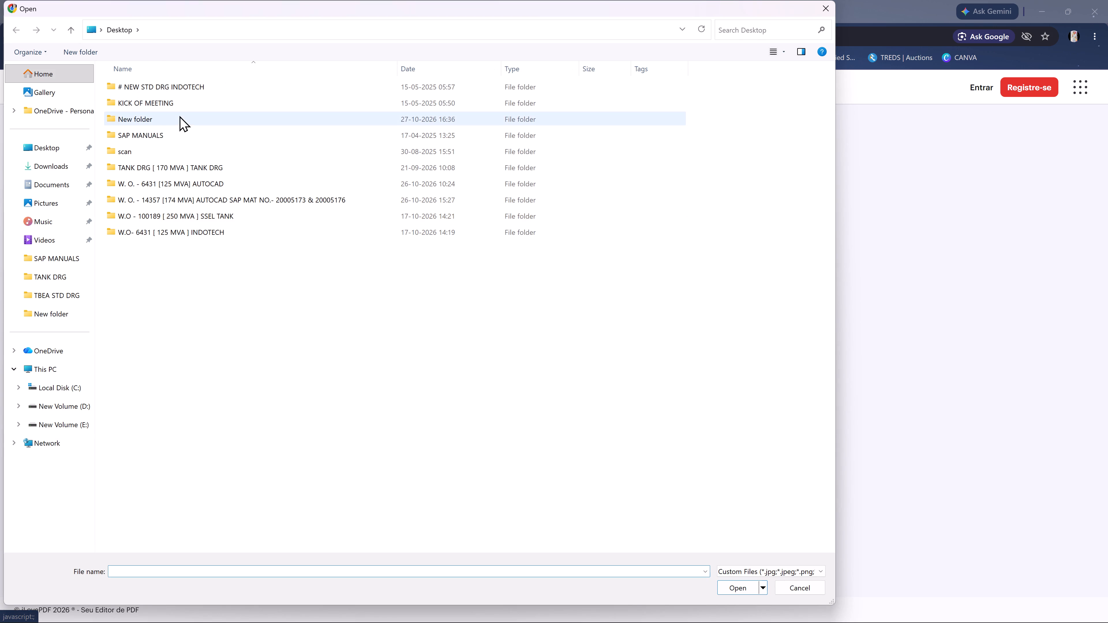
left_click(175, 92)
key("shift+Down")
key("shift+Down")
key("shift+Down")
key("shift+Down")
key("shift+Down")
key("shift+Down")
key("shift+Down")
key("shift+Down")
key("shift+Down")
key("shift+Down")
key("shift+Down")
key("shift+Down")
key("shift+Down")
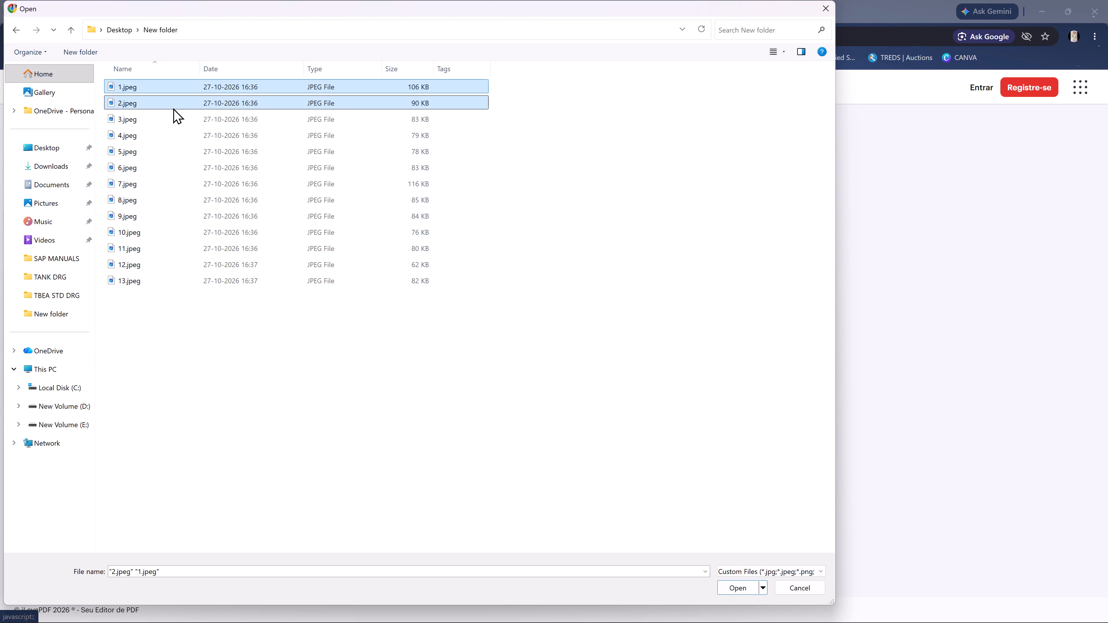
left_click(737, 586)
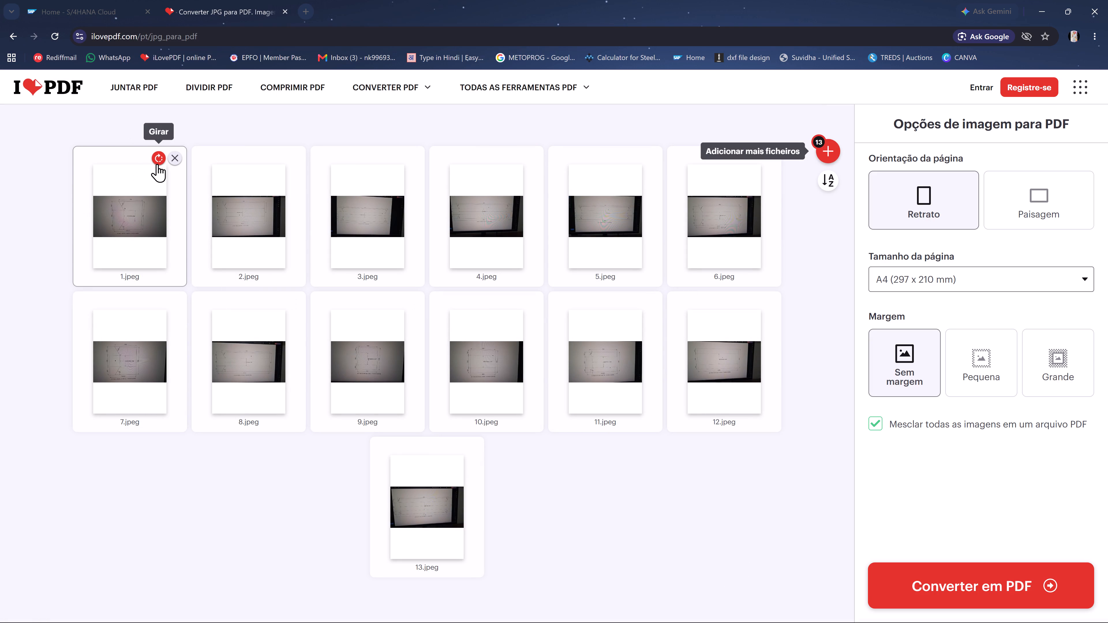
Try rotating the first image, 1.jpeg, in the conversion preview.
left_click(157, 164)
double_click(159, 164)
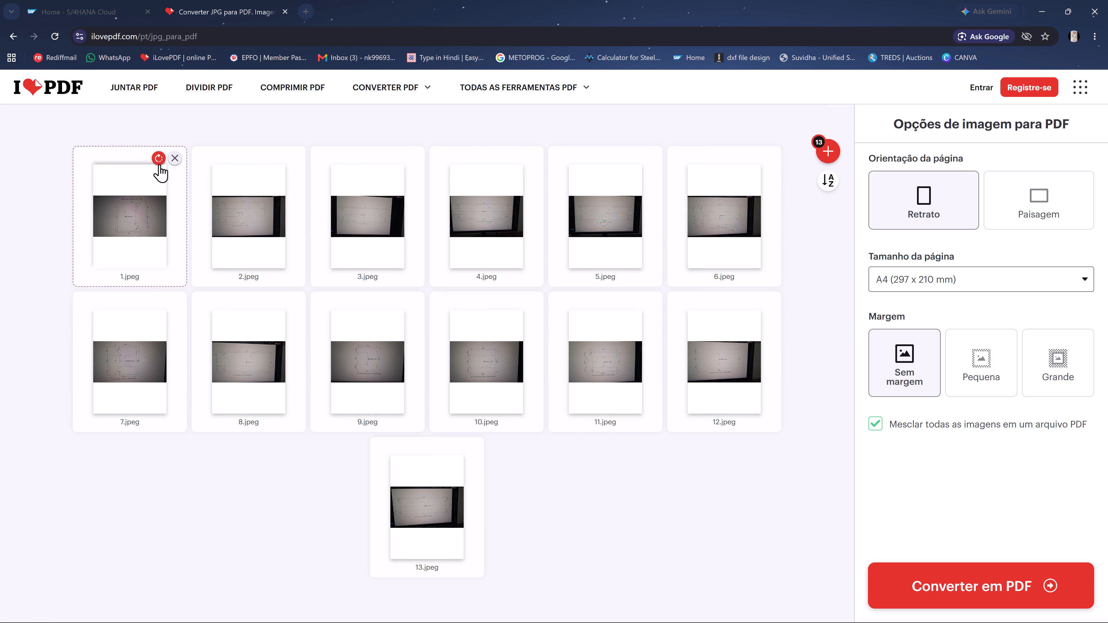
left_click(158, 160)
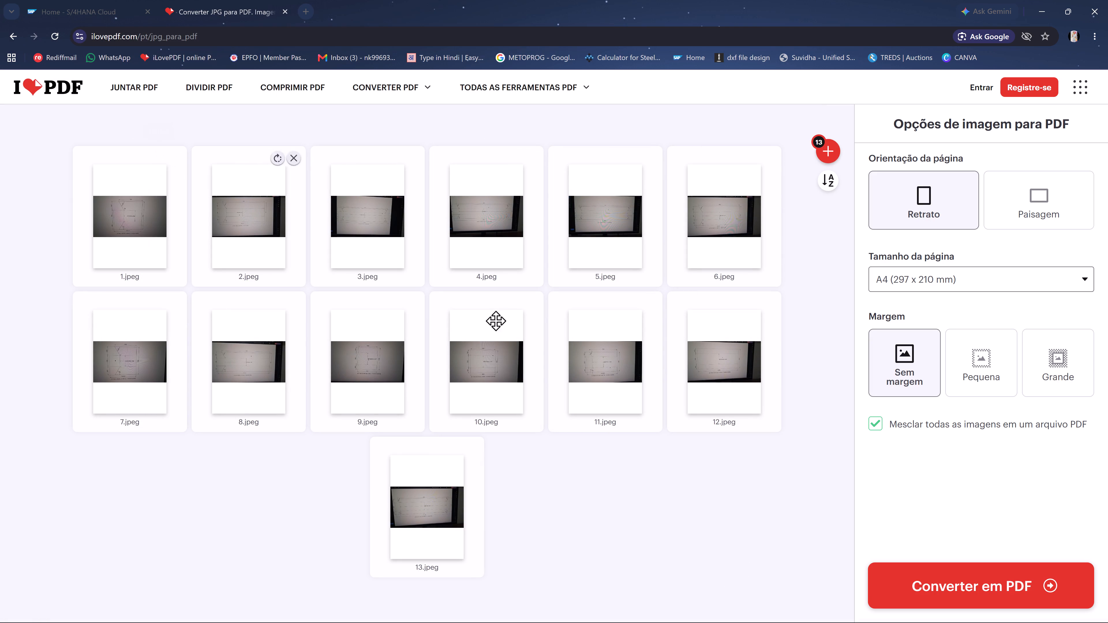
Convert the loaded images into one merged PDF.
left_click(975, 581)
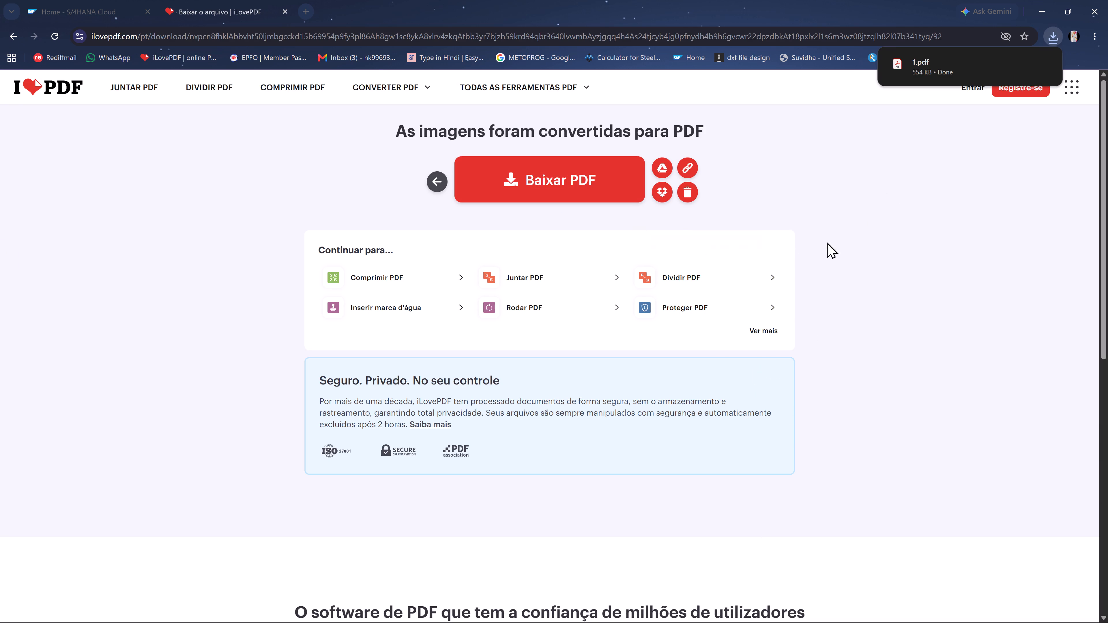
Print all pages of 1.pdf from Acrobat on the RICOH M 2310NSeries printer, using its A4 profile.
left_click(828, 252)
key("ctrl+p")
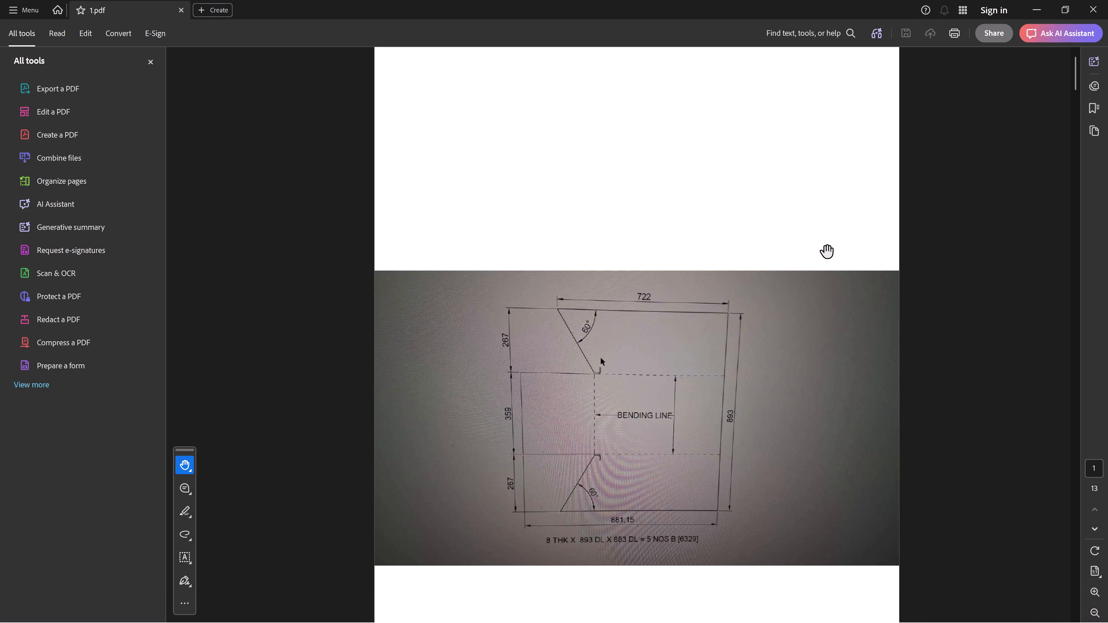
left_click(554, 186)
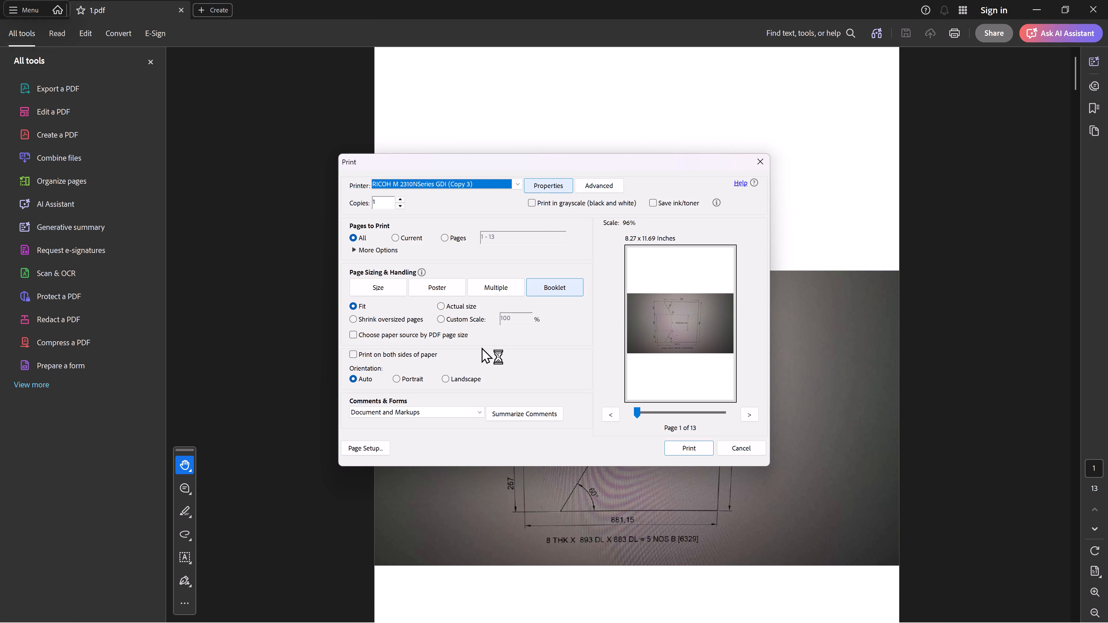
left_click(540, 185)
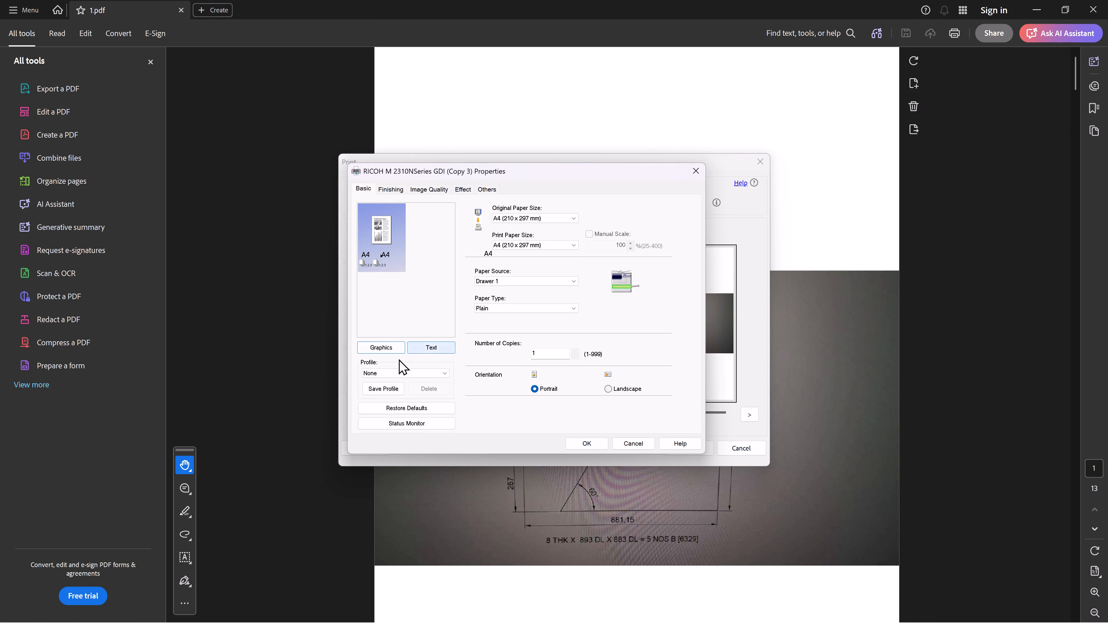
left_click(386, 375)
left_click(380, 393)
left_click(385, 376)
left_click(384, 387)
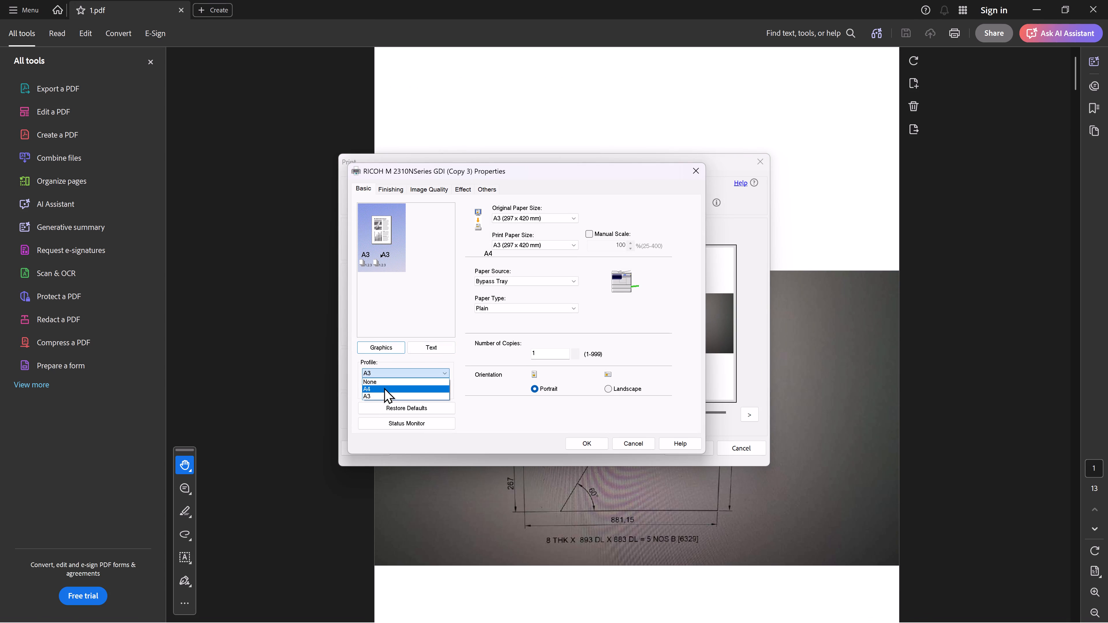
left_click(586, 440)
left_click(415, 353)
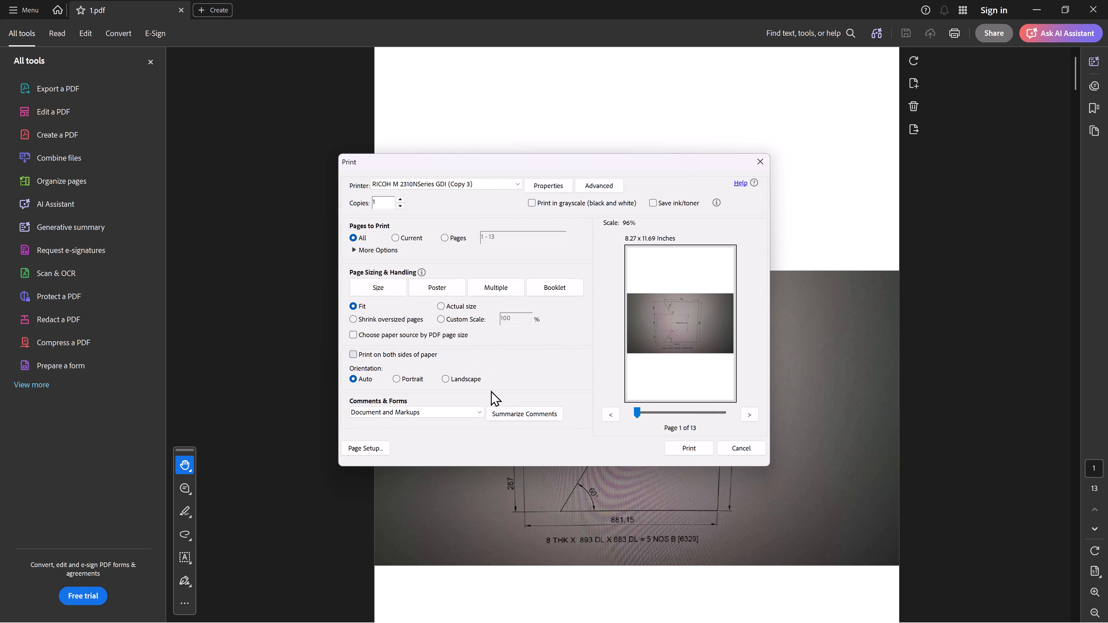
left_click(688, 450)
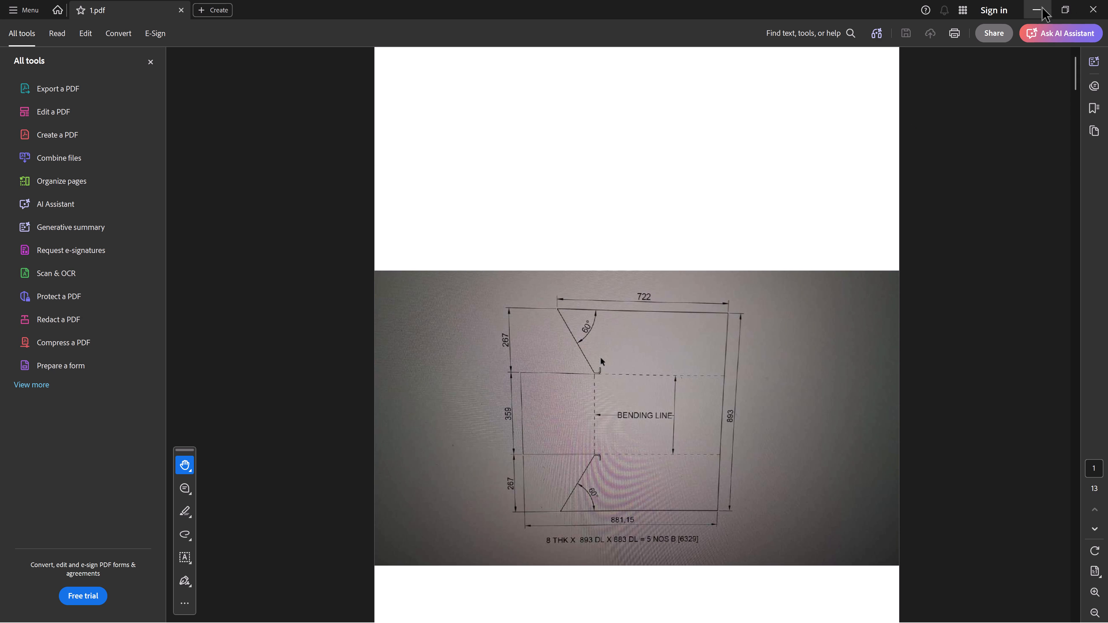
Close the printed PDF in Acrobat and the iLovePDF page in Chrome.
left_click(1107, 0)
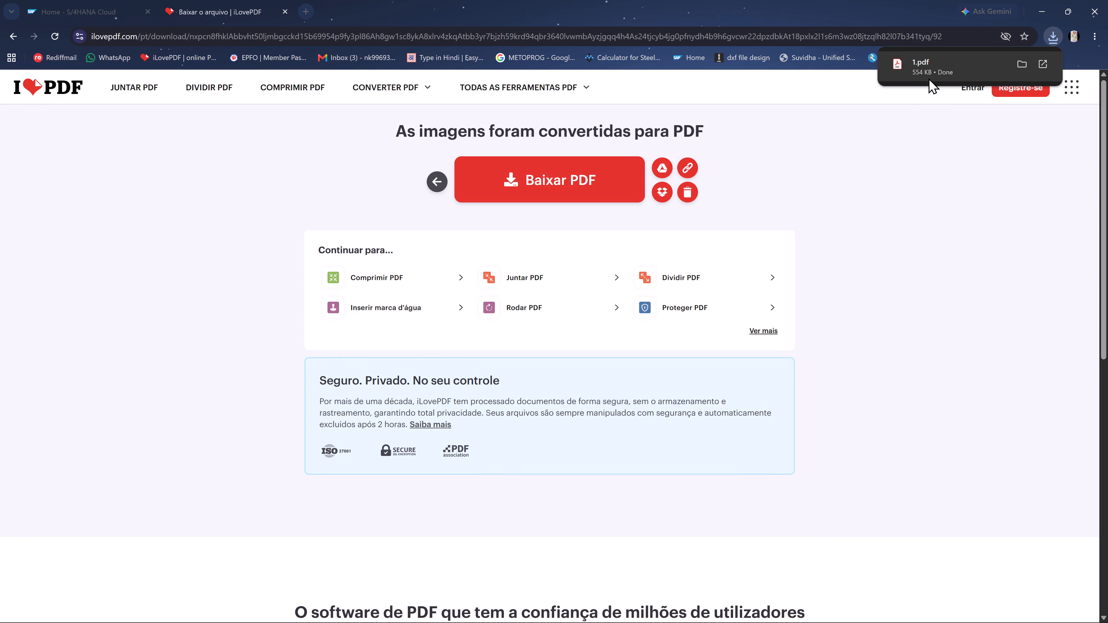
left_click(284, 14)
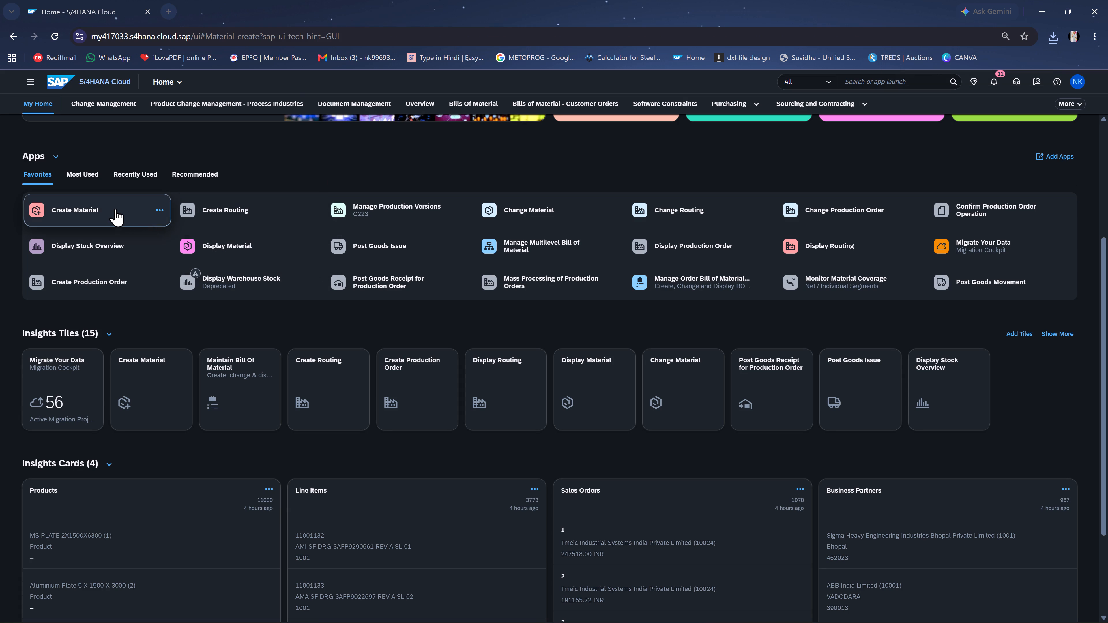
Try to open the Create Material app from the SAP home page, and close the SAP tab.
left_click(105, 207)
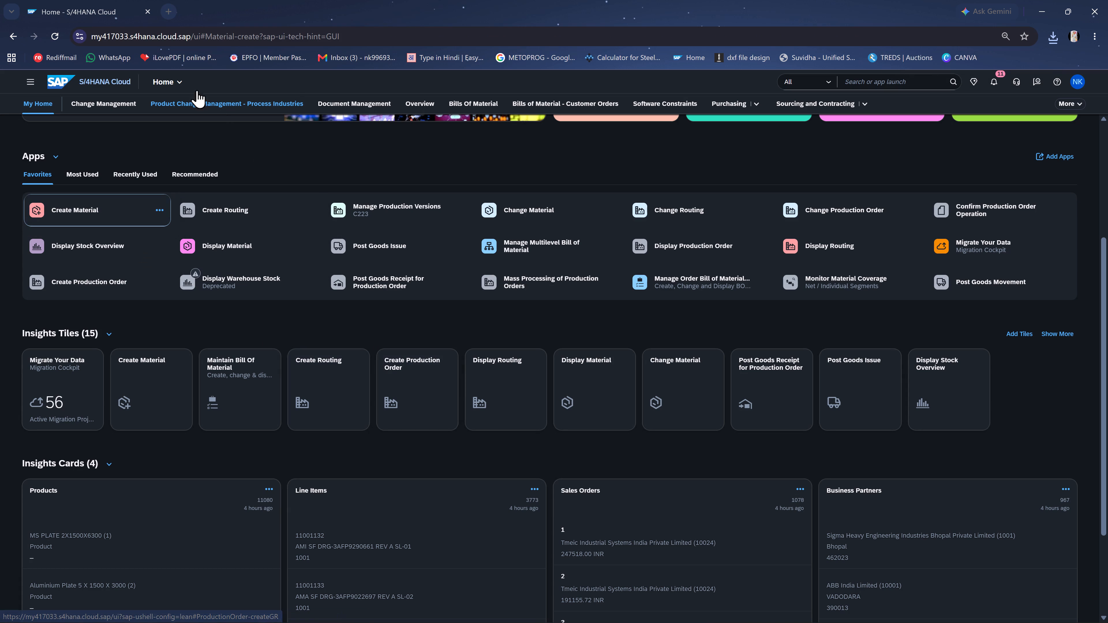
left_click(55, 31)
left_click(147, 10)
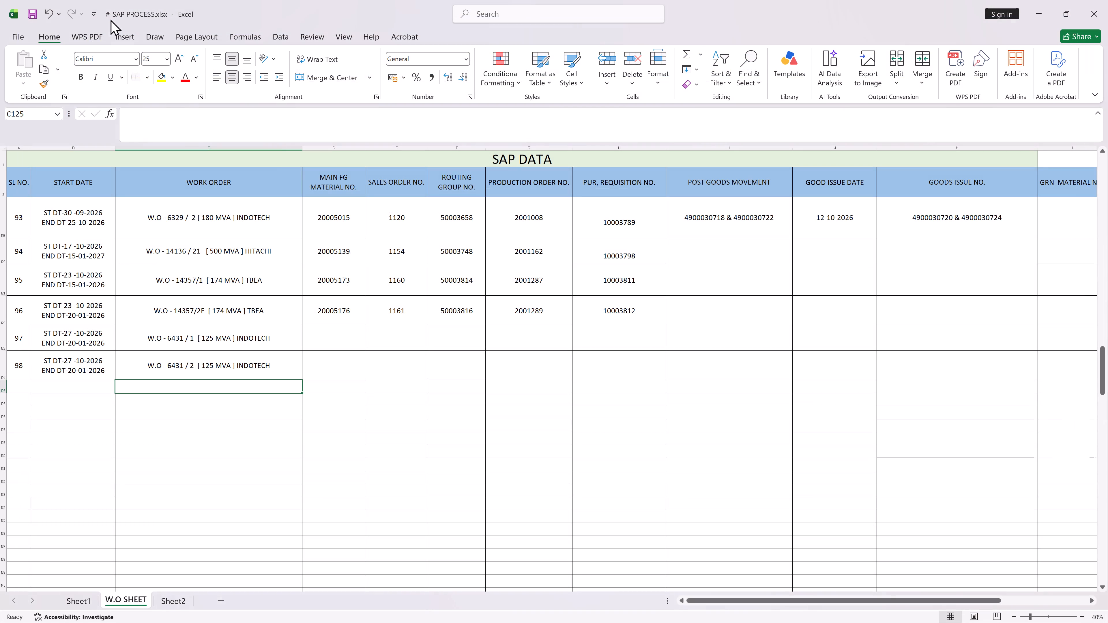
Reopen Chrome with the "Your Chrome" profile and load the SAP S/4HANA Cloud home page.
left_click(658, 613)
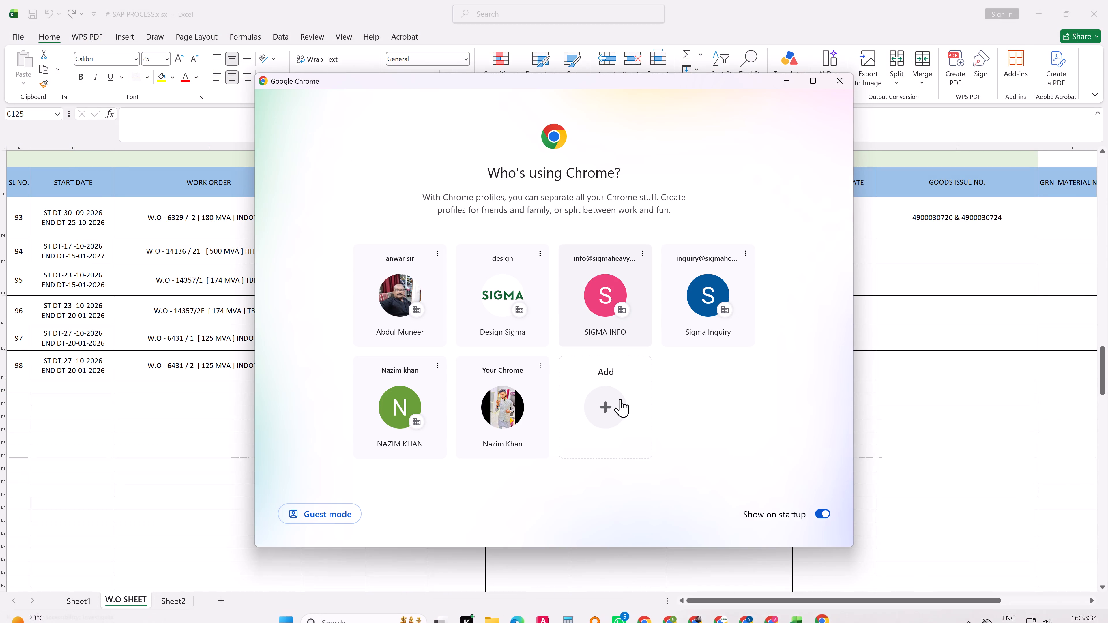
left_click(501, 425)
left_click(1061, 13)
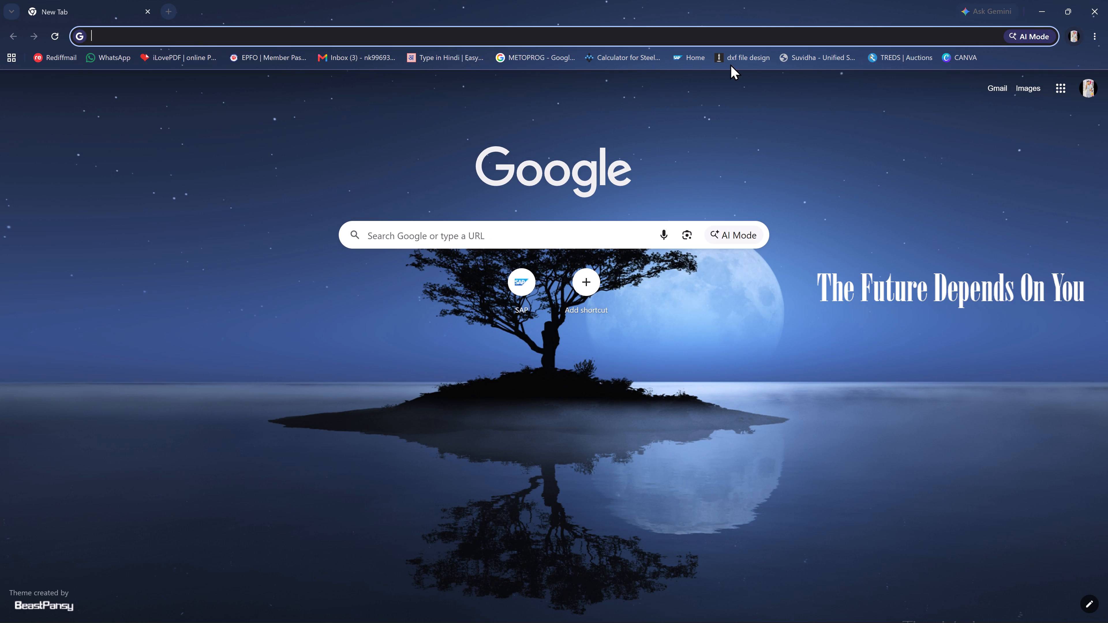
left_click(692, 54)
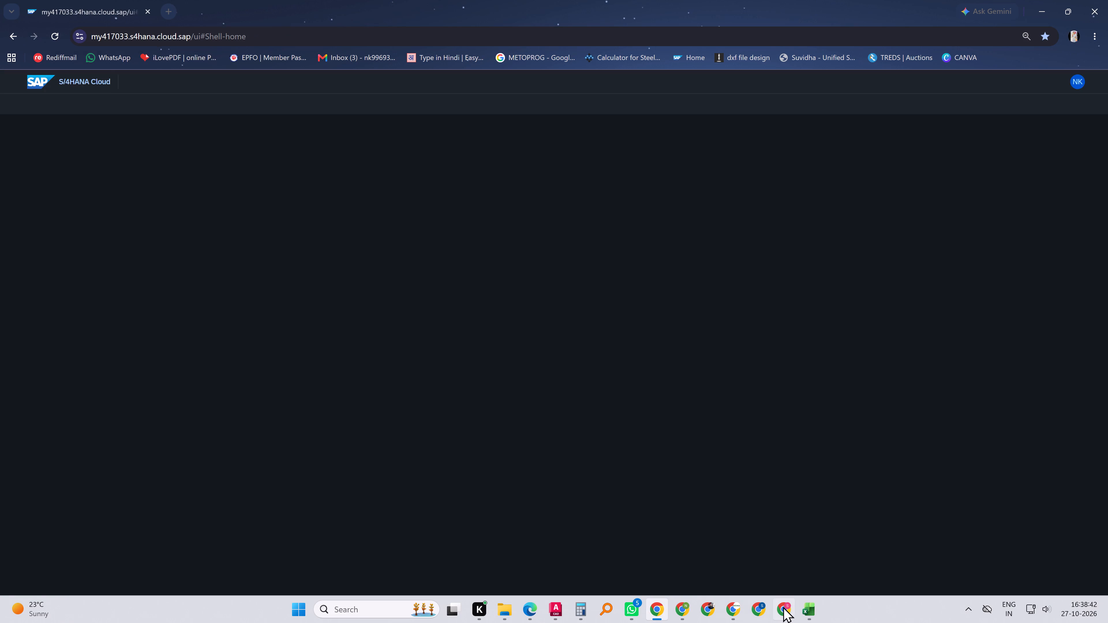
Switch to the Excel SAP data sheet and copy the main FG material number of row 96.
left_click(812, 613)
left_click(366, 303)
left_click(345, 294)
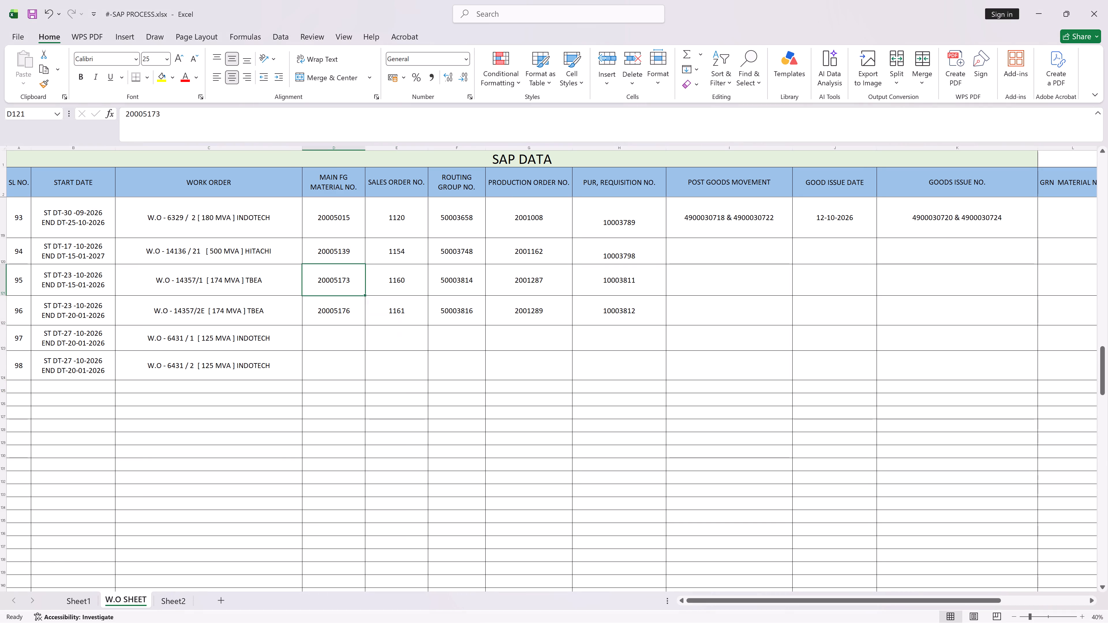
left_click(344, 303)
key("ctrl+c")
left_click(1036, 9)
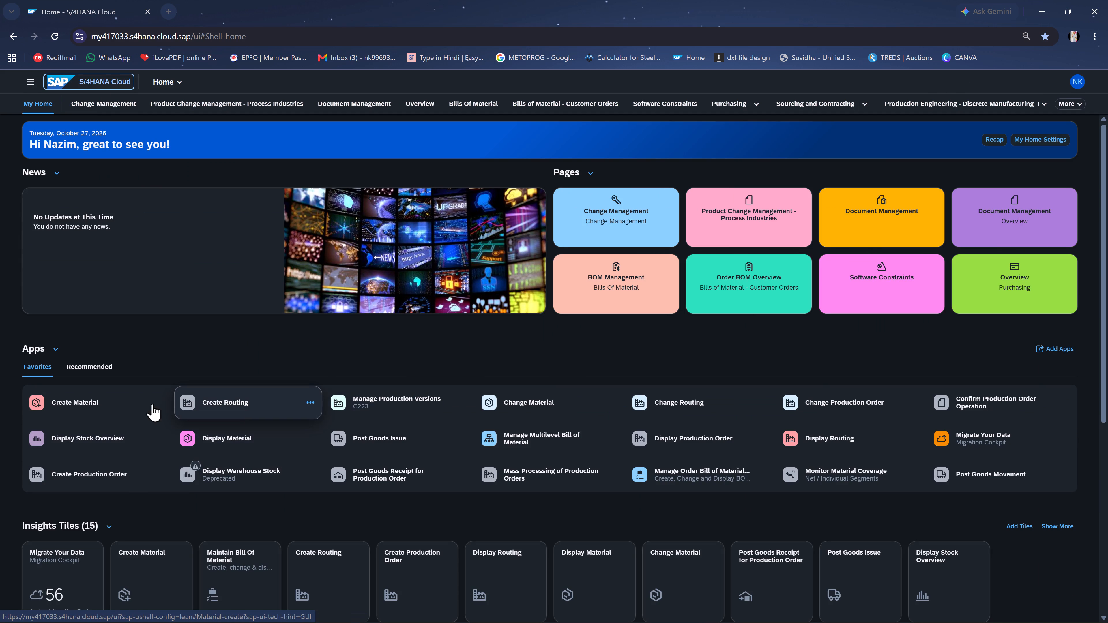
Start a new material of type ZFIN Finished Material in SAP, copied from material 20005176 with the preselected views.
left_click(42, 407)
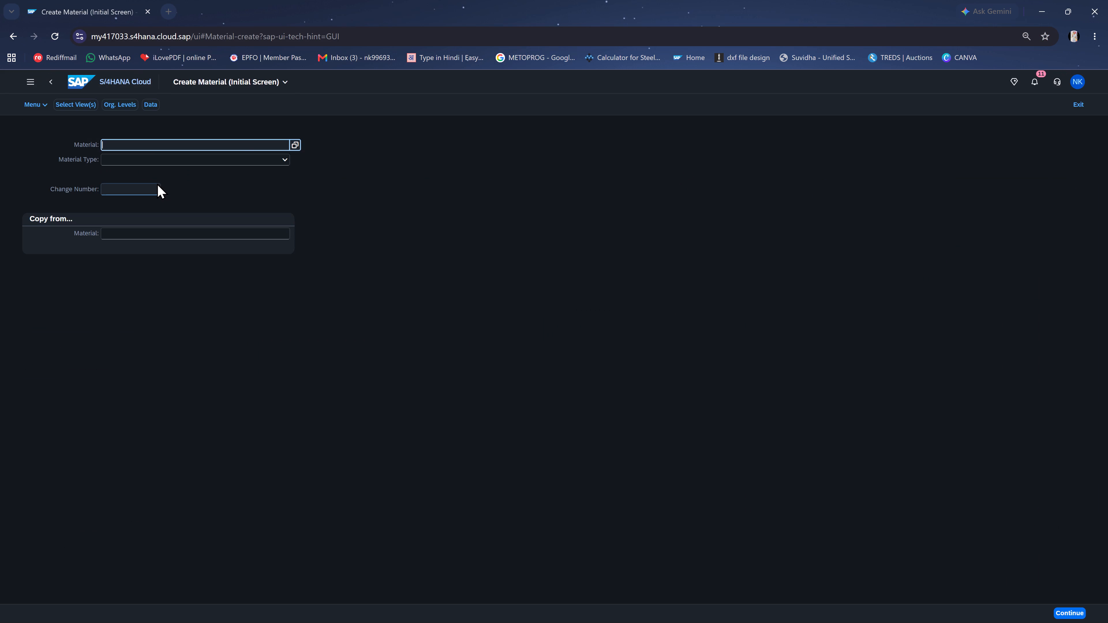
left_click(149, 161)
scroll(156, 263, "down", 10)
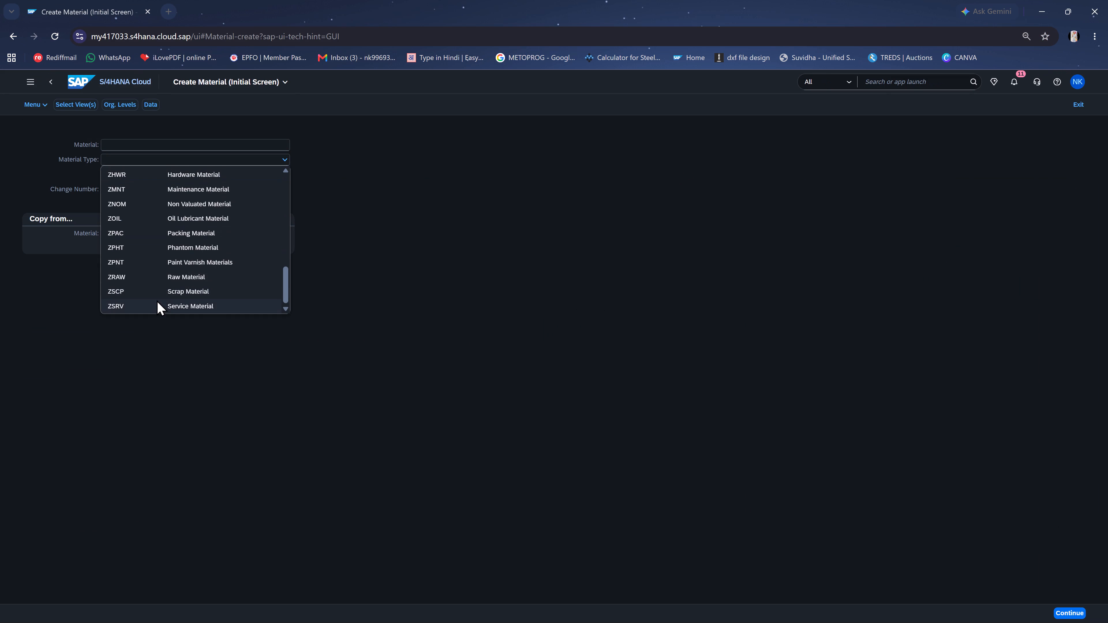
scroll(169, 234, "up", 1)
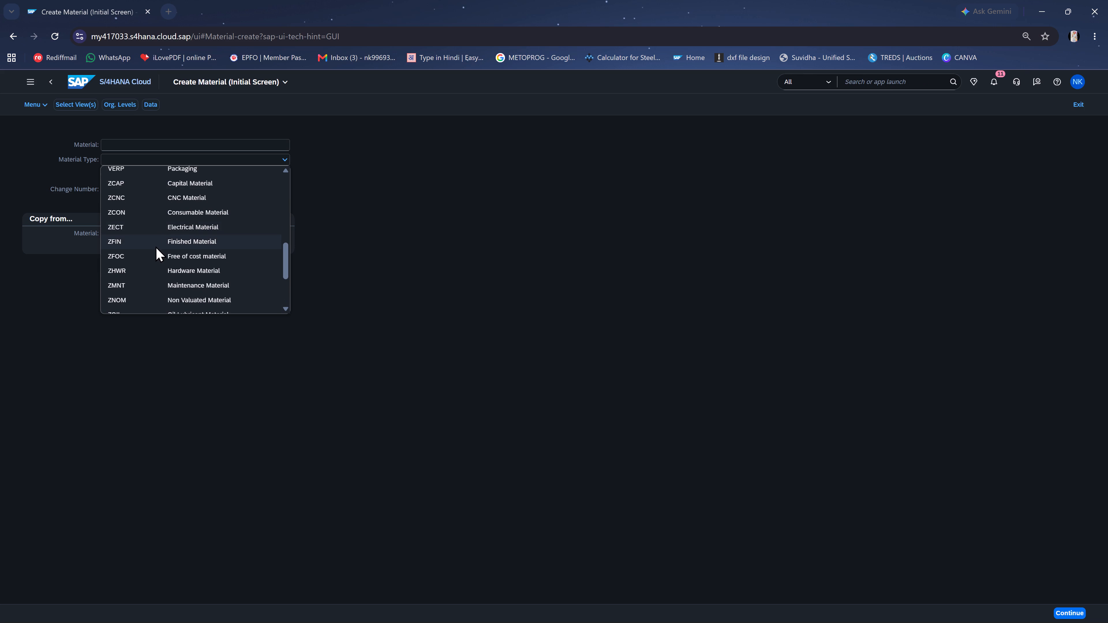
left_click(155, 244)
left_click(119, 235)
key("ctrl+v")
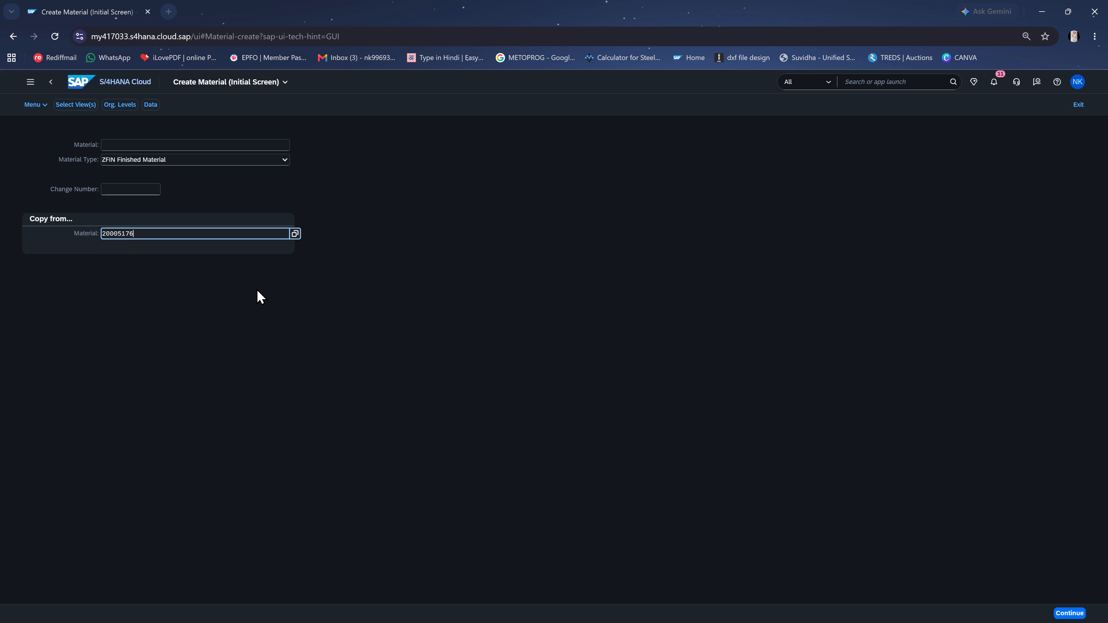
key("Return")
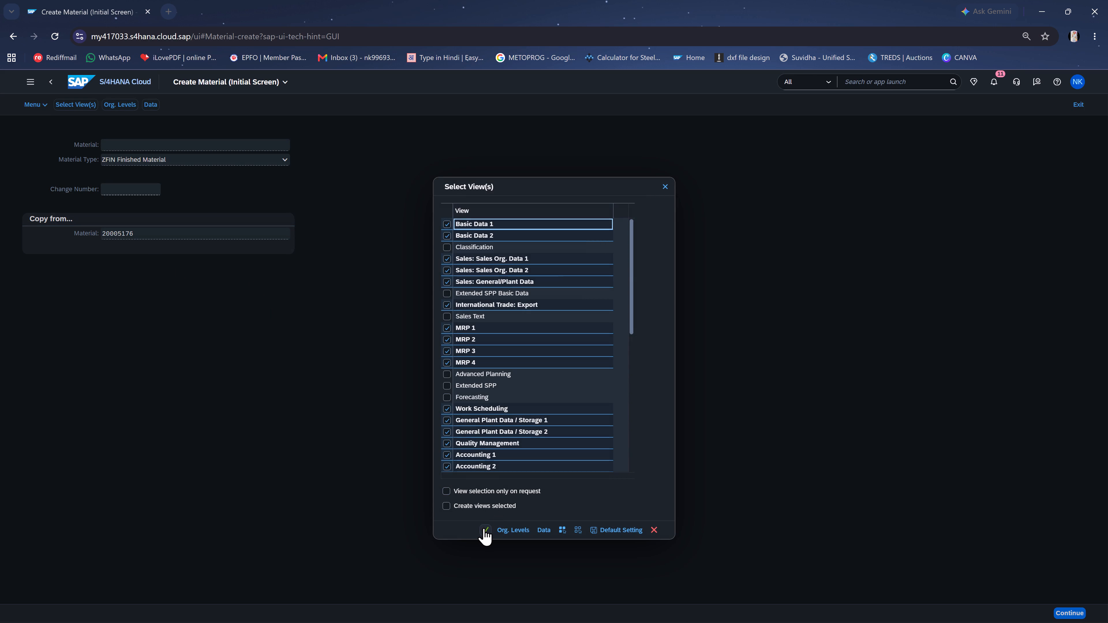
left_click(484, 528)
Change the new material's description to TRANSFOR TANK-6431 / 1 [ 125 MVA ] INDOT, replacing the copied work order, rating and customer.
left_click(128, 164)
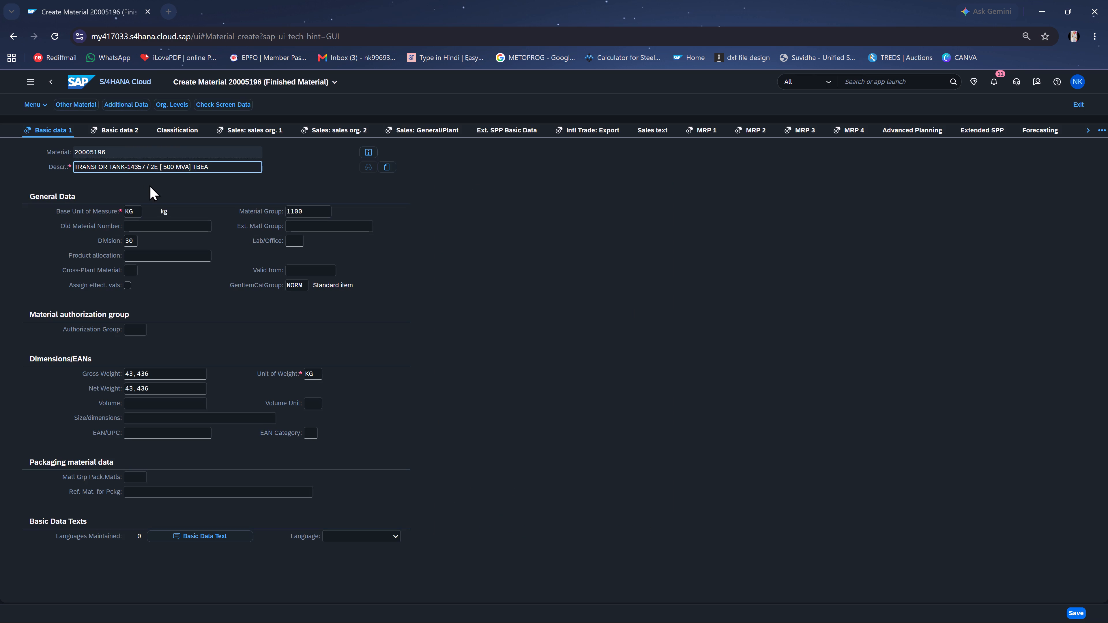
key("Delete")
key("Delete")
key("Delete")
key("Delete")
key("Delete")
key("Delete")
key("Delete")
key("Delete")
key("Delete")
key("Delete")
key("Delete")
key("Delete")
key("Delete")
key("Delete")
key("Delete")
key("Delete")
key("Delete")
key("Delete")
key("Delete")
key("Delete")
key("Delete")
key("Delete")
key("Delete")
key("Delete")
key("Delete")
key("Delete")
key("Delete")
key("Delete")
key("Delete")
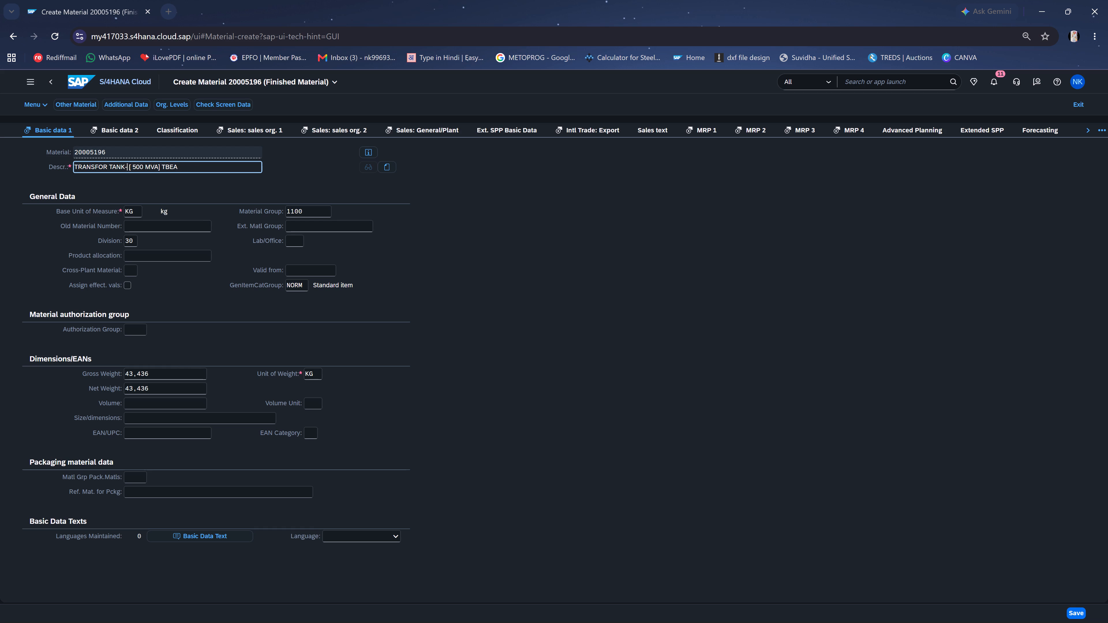
type("64")
type("321")
key("Insert")
key("BackSpace")
key("BackSpace")
type("1 / 1")
key("space")
type("[ 125 MVA ] INDOTECH")
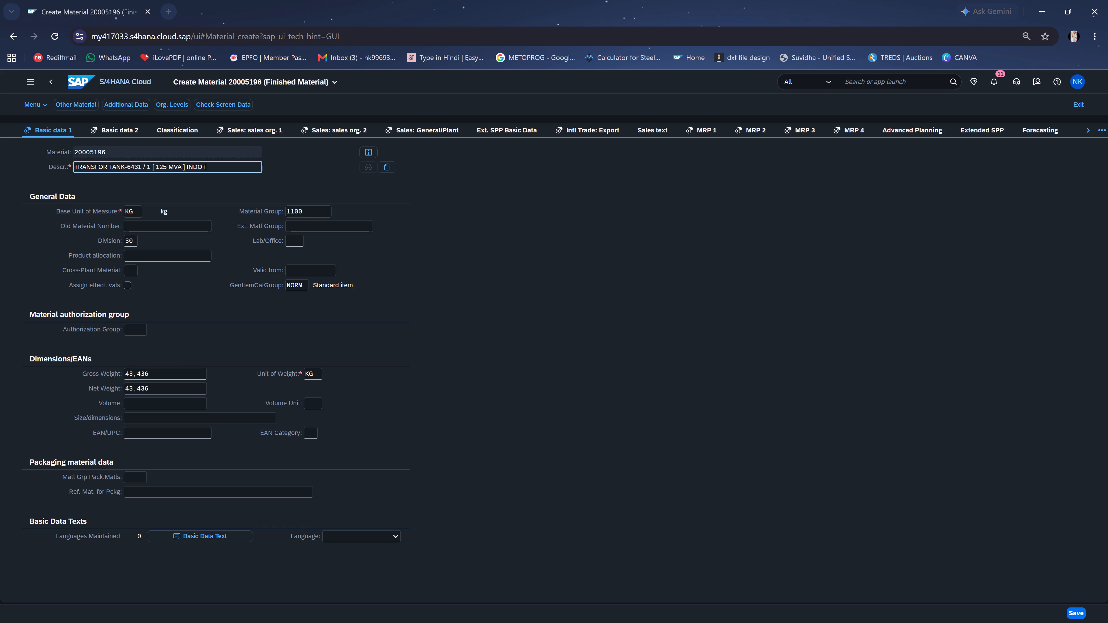
Look up work order 6431 / 1's tank weight in the Excel sheet and set the material's gross and net weight to 29,534 KG.
left_click(809, 613)
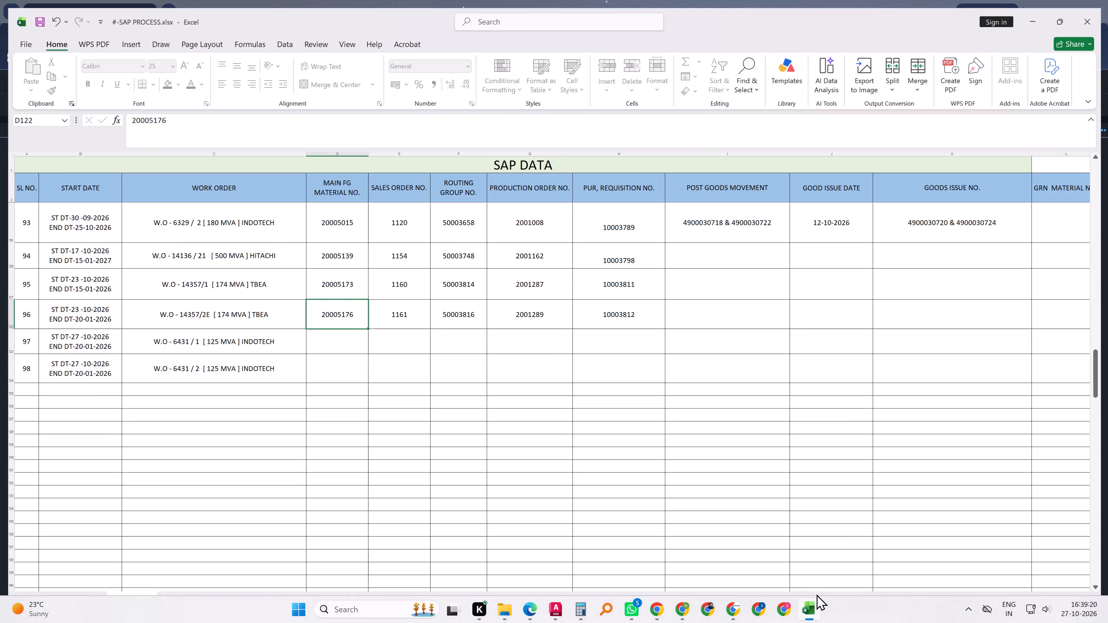
left_click_drag(700, 598, 792, 601)
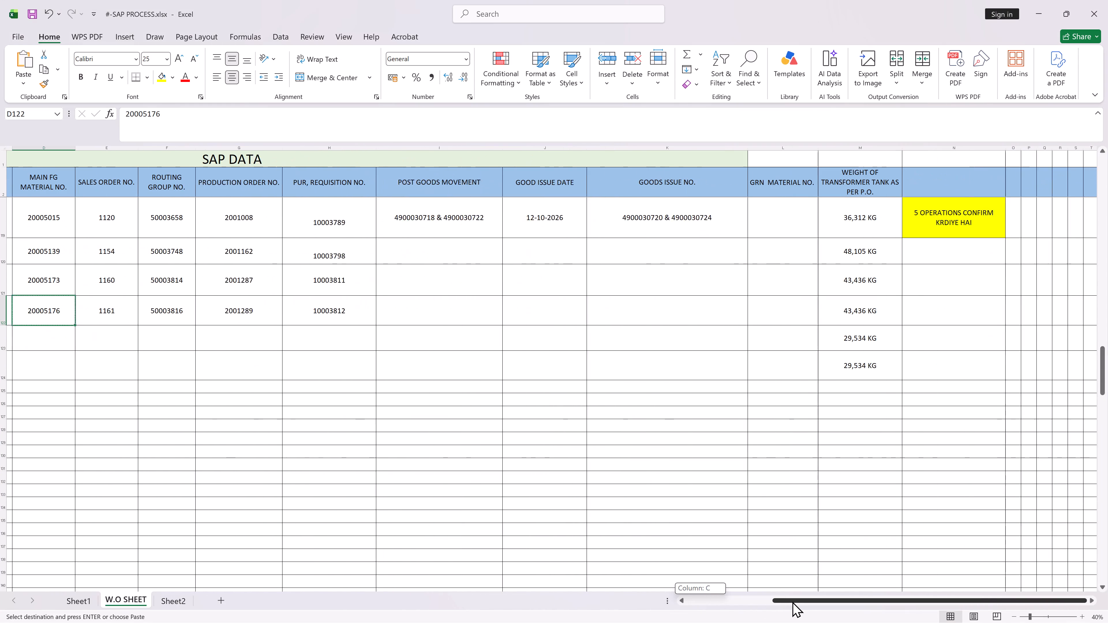
left_click_drag(792, 601, 635, 600)
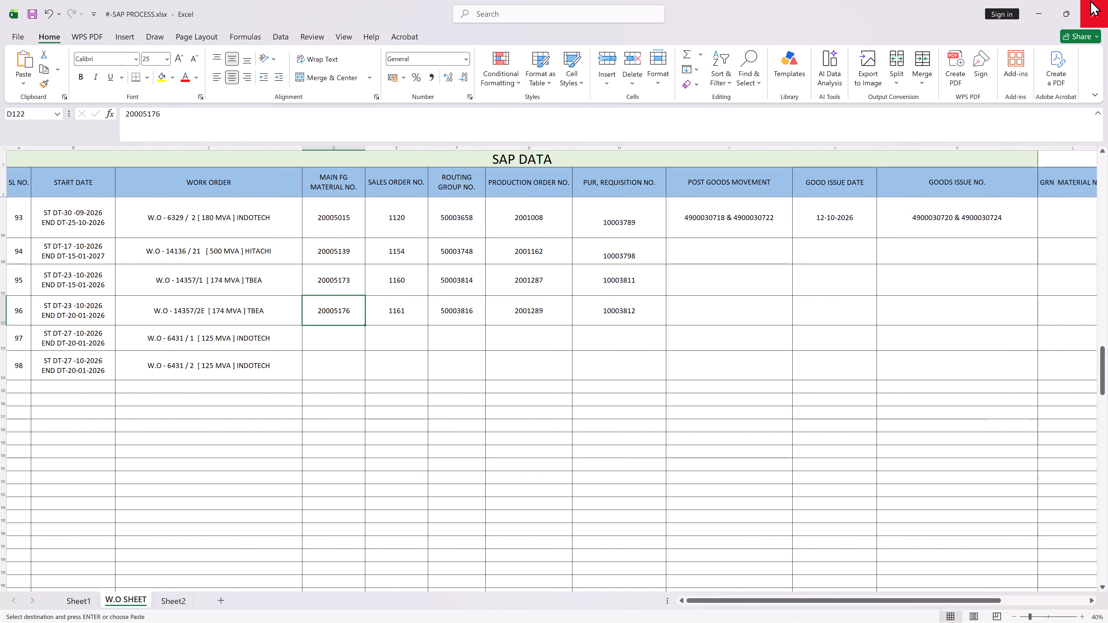
left_click(1036, 4)
left_click_drag(154, 376, 104, 374)
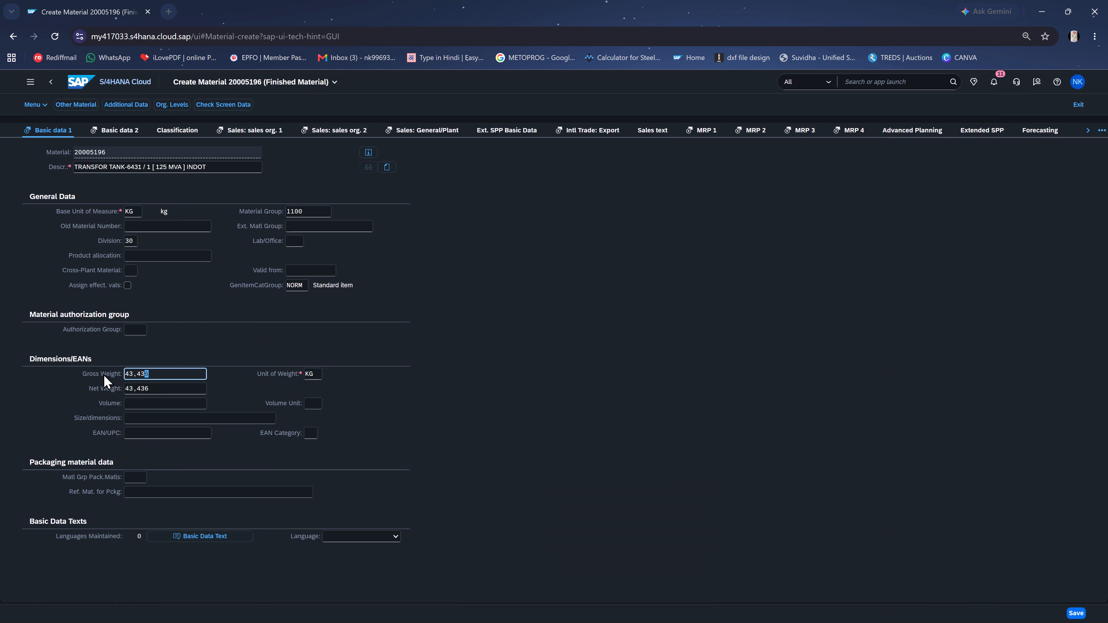
type("29")
type(",534")
left_click_drag(156, 374, 108, 372)
left_click_drag(108, 372, 107, 373)
key("ctrl+c")
left_click_drag(169, 386, 100, 390)
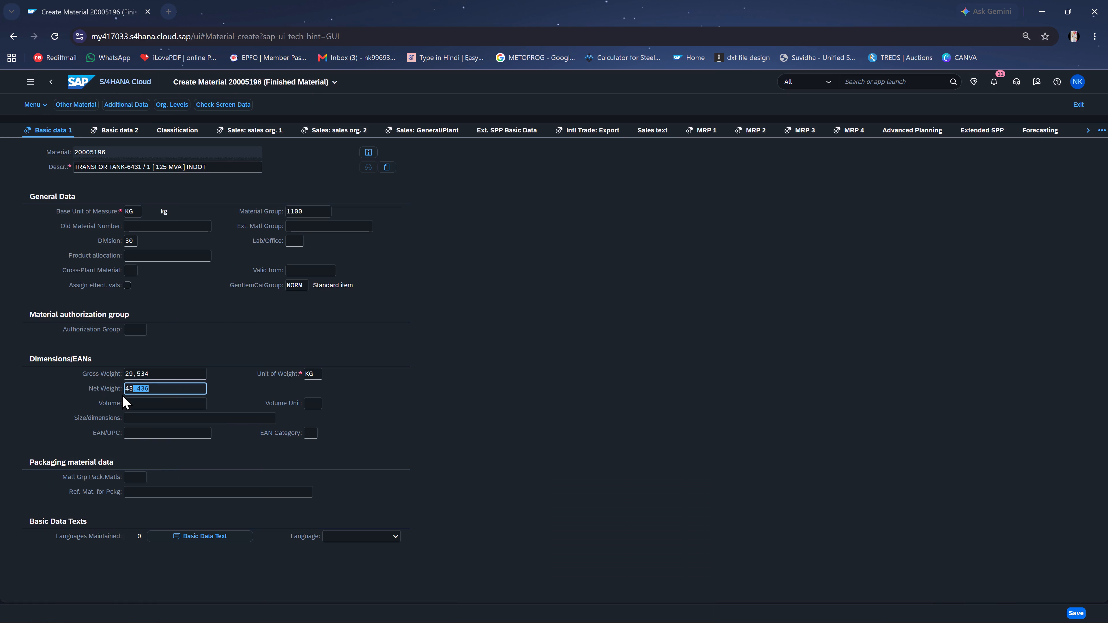
key("ctrl+v")
Accept the remaining views with their copied data and save the finished material for work order 6431 / 1.
left_click(622, 345)
key("Return")
key("Return")
key("Return")
key("Return")
key("Return")
key("Return")
key("Return")
key("Return")
key("Return")
key("Return")
key("Return")
key("Return")
key("Return")
key("Return")
key("Return")
key("Return")
key("Return")
key("Return")
key("Return")
key("Return")
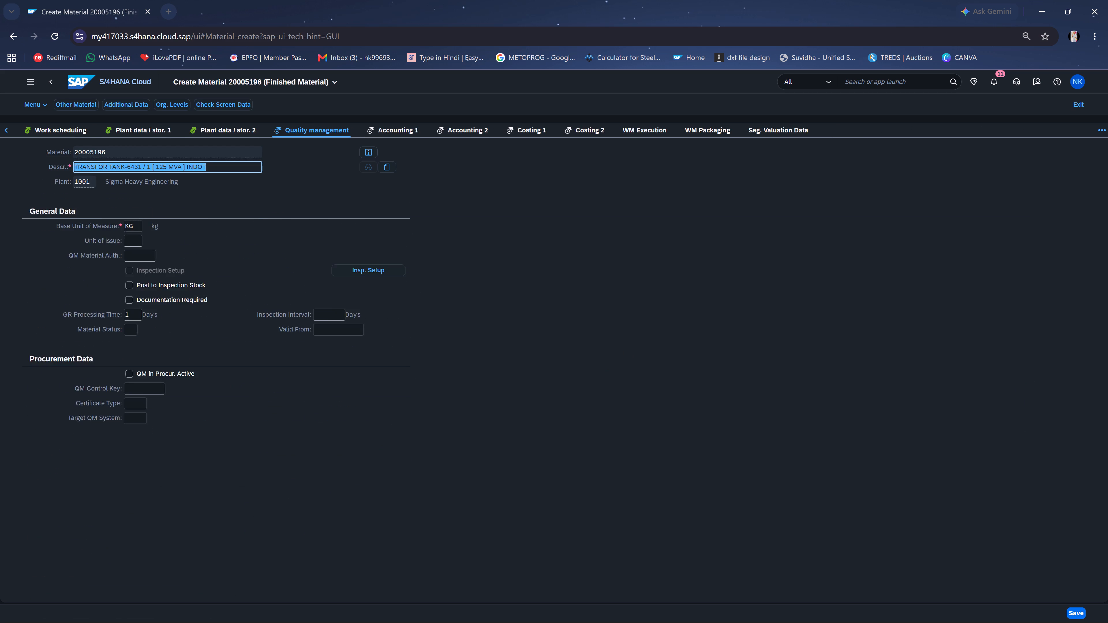
key("Return")
key("Return")
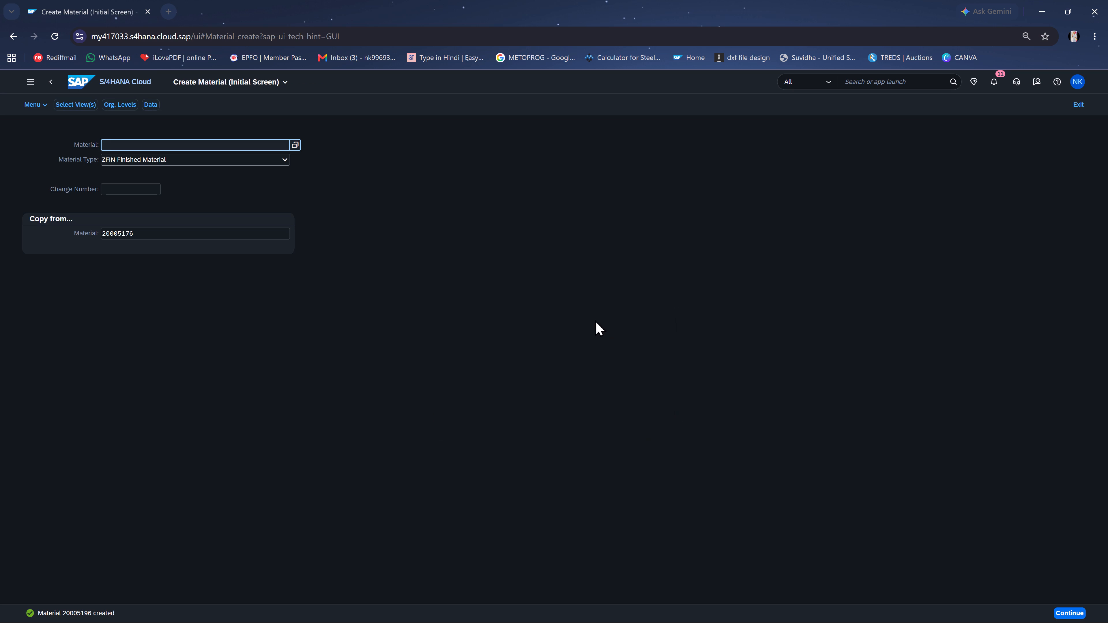
Copy the new material number 20005196 into the main FG material number cell of row 97 in Excel and save the workbook.
left_click_drag(90, 613, 63, 616)
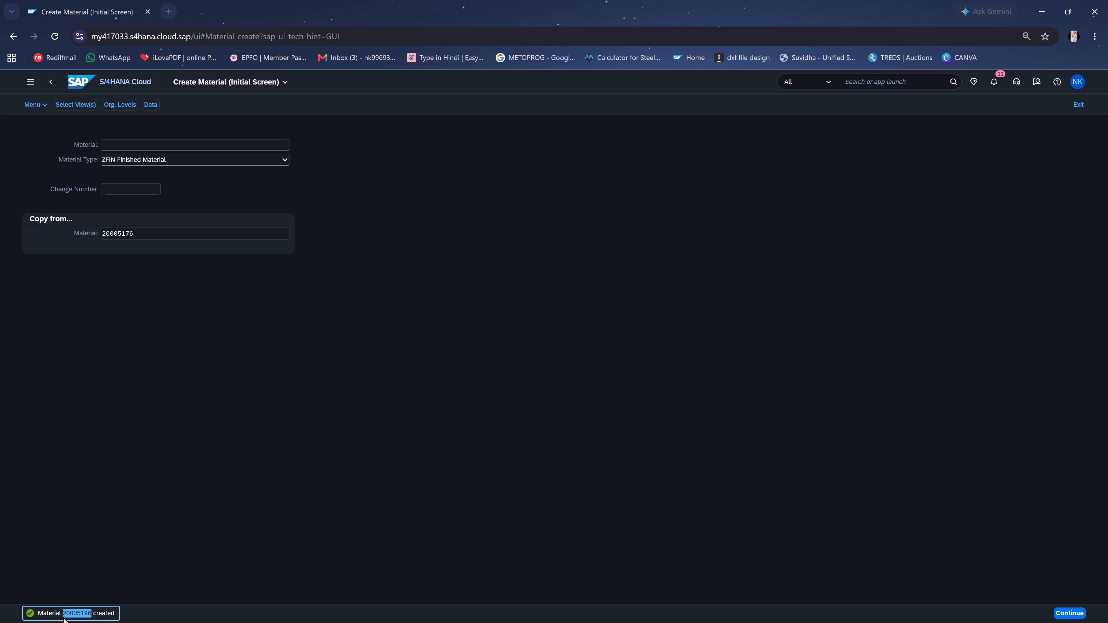
left_click_drag(63, 616, 63, 616)
key("ctrl+c")
left_click(819, 604)
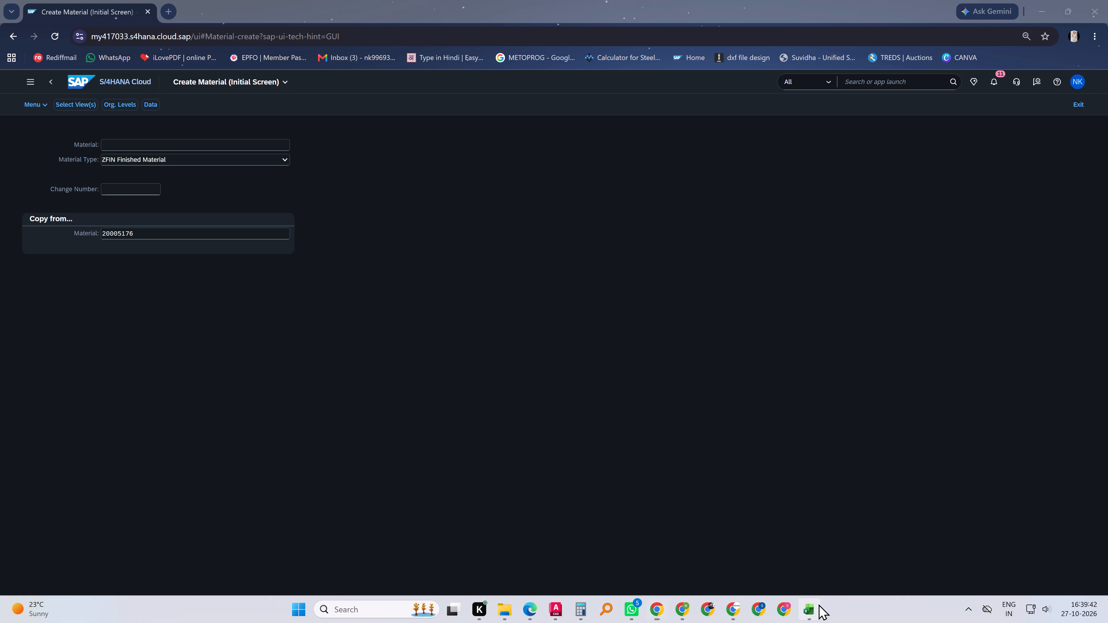
double_click(339, 337)
key("ctrl+v")
left_click(384, 338)
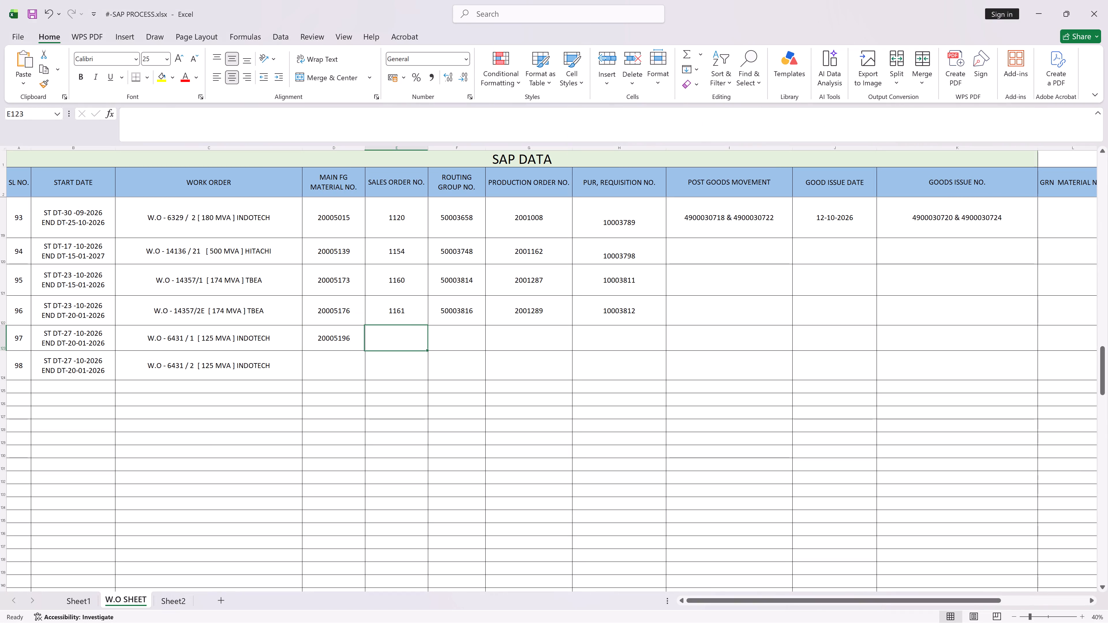
key("ctrl+s")
key("ctrl+s")
key("ctrl+s")
key("ctrl+s")
key("ctrl+s")
key("ctrl+s")
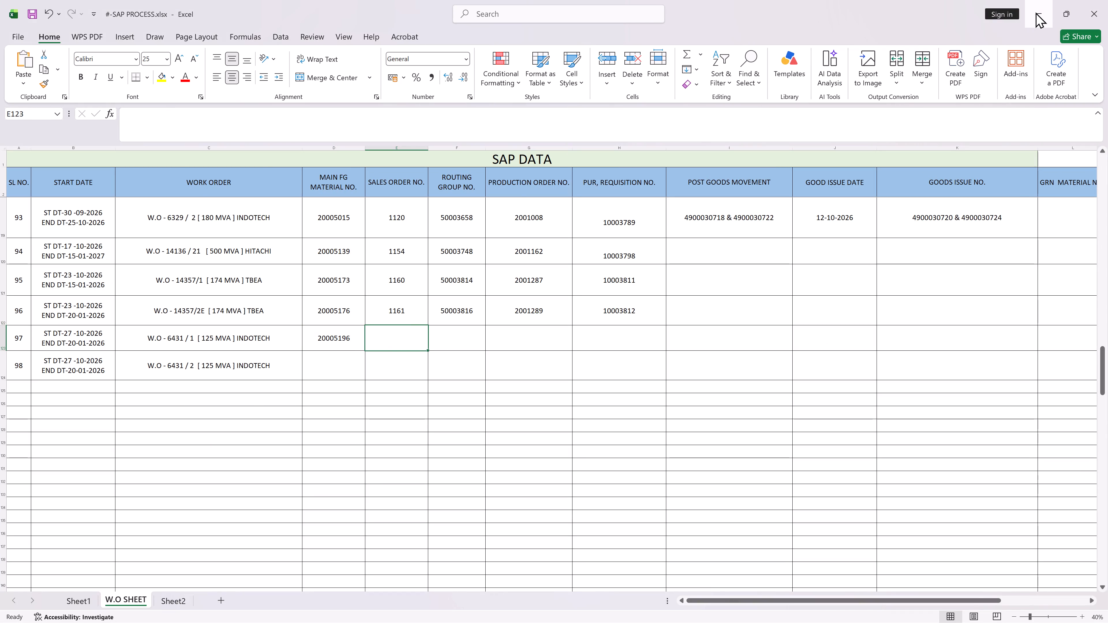
left_click(1039, 10)
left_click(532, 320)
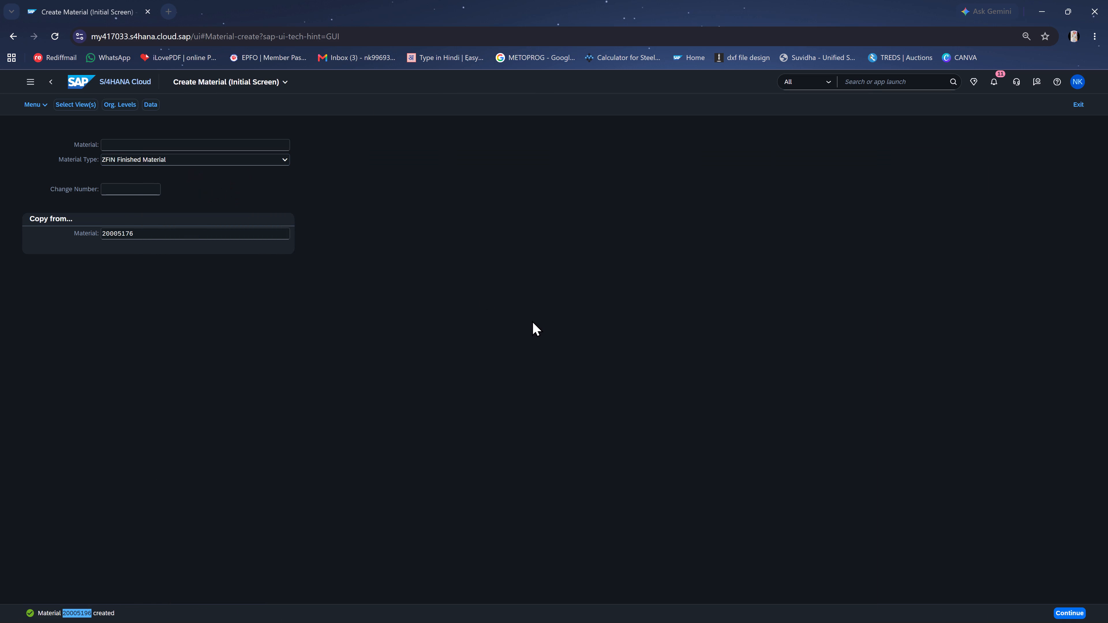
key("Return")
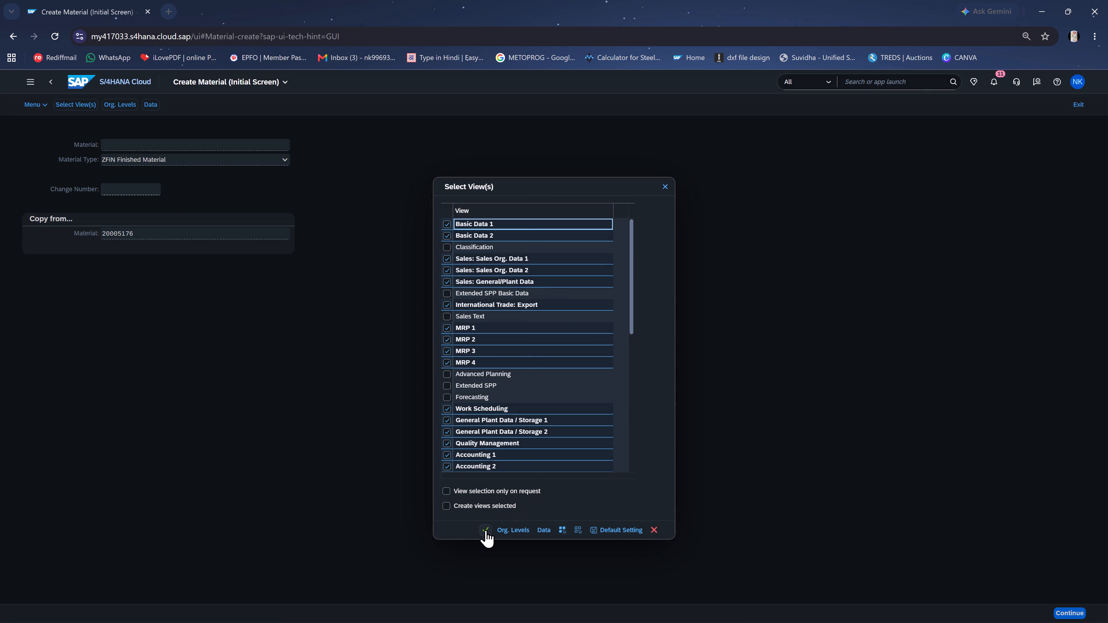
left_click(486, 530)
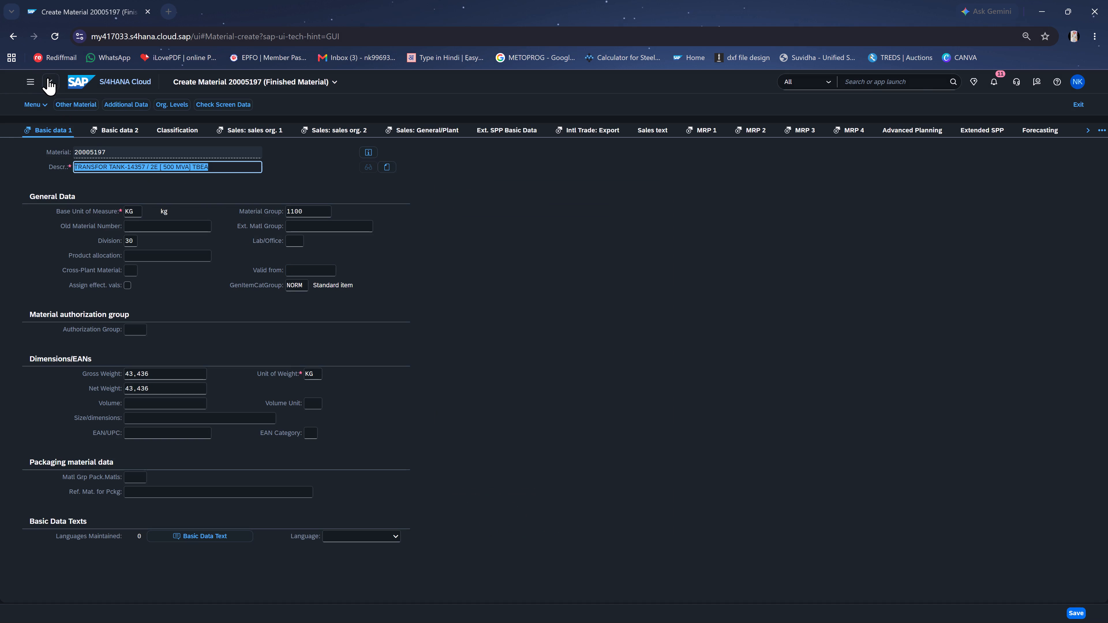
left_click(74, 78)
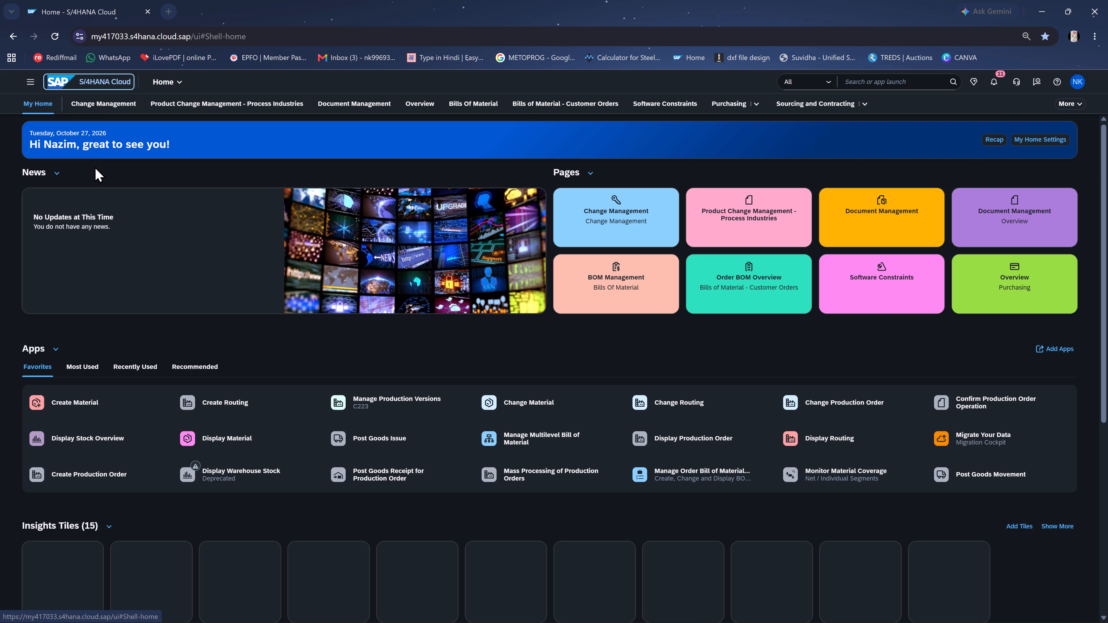
Start a new material of type ZFIN Finished Material from the SAP home page, copied from material 20005196 with the preselected views.
left_click(60, 408)
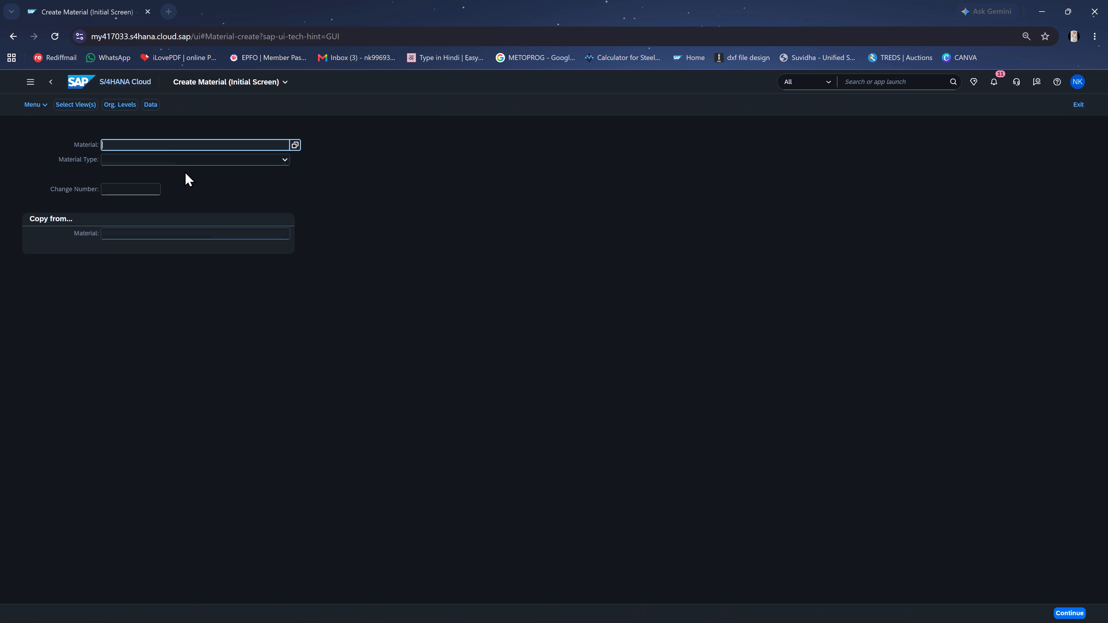
left_click(155, 235)
key("ctrl+v")
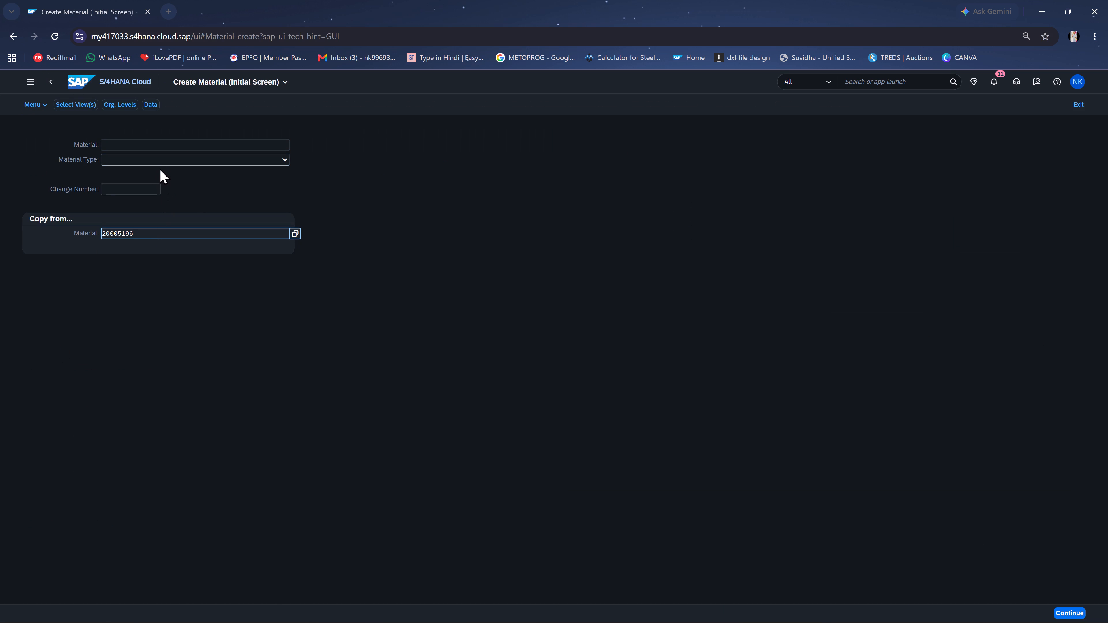
left_click(160, 168)
left_click(160, 161)
scroll(144, 275, "down", 6)
scroll(164, 239, "up", 1)
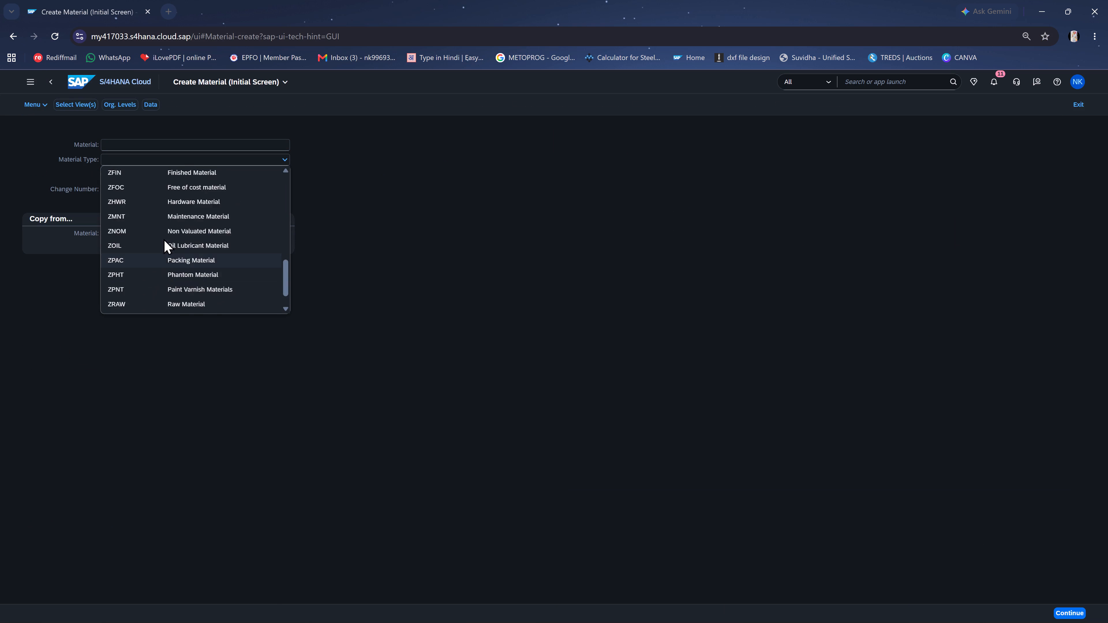
left_click(145, 237)
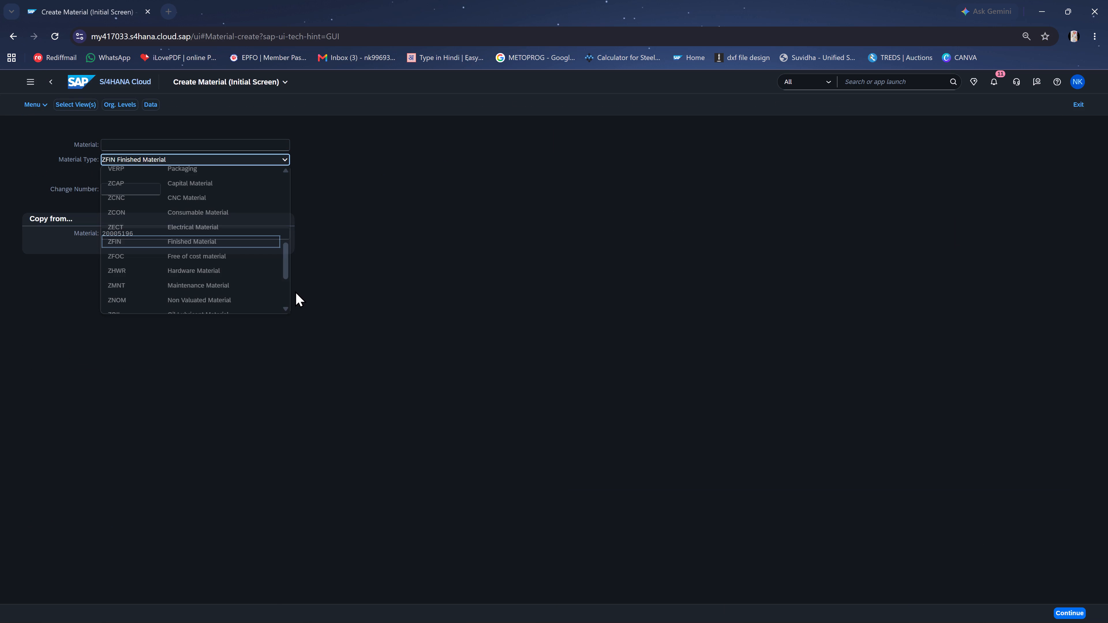
key("Return")
left_click(485, 527)
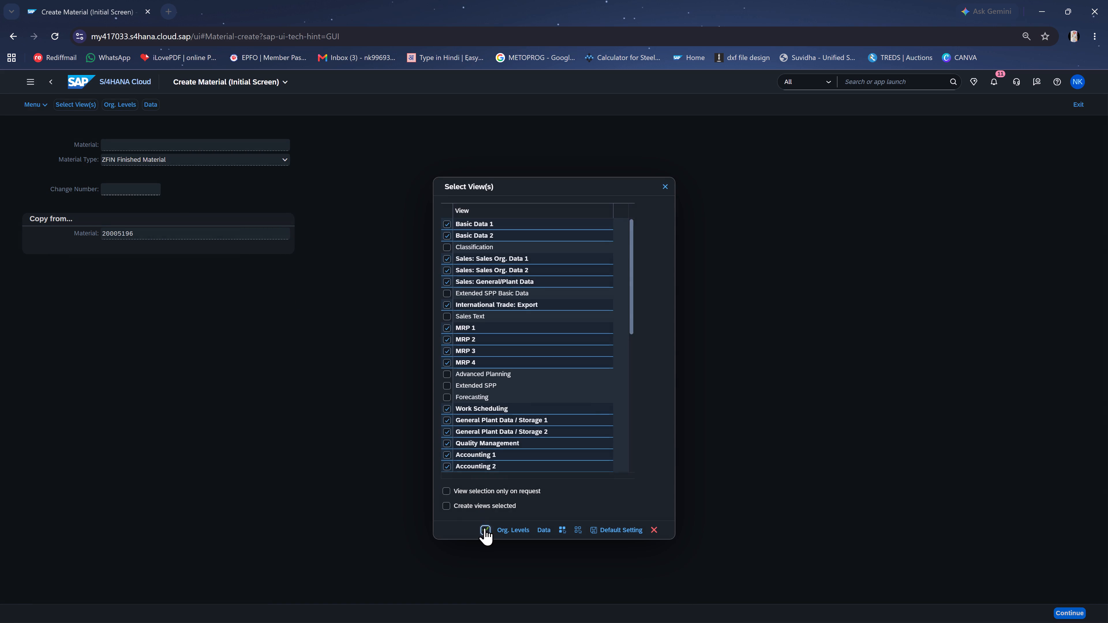
Change the work order in the new material's description to 6431 / 2.
left_click(149, 164)
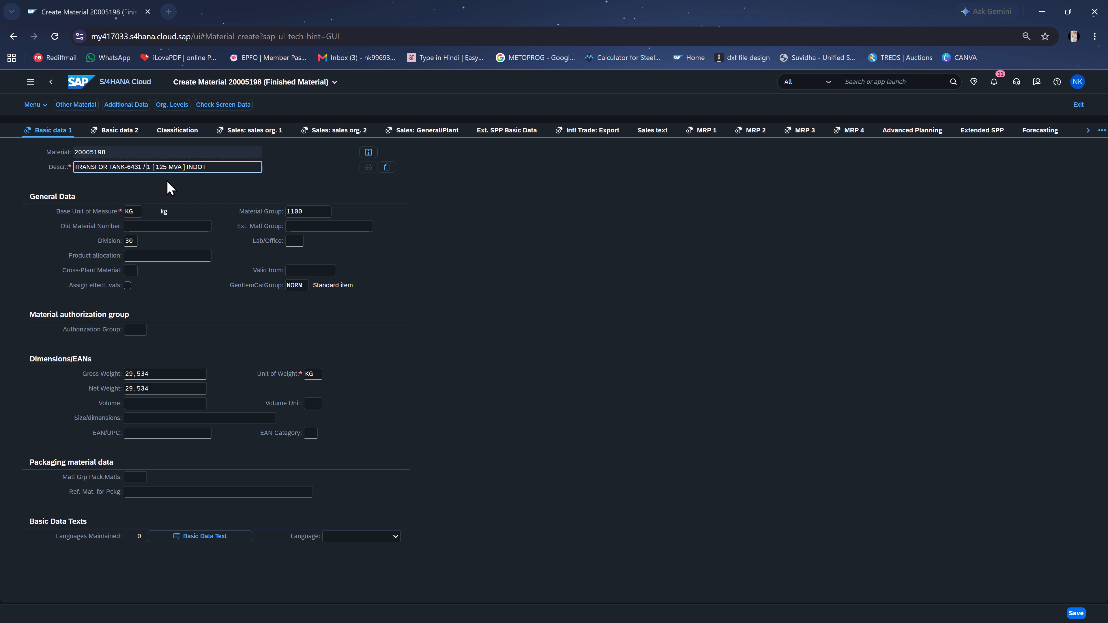
key("Delete")
key("2")
Accept all views with their copied data and save the finished material for work order 6431 / 2.
key("Return")
key("Return")
key("Return")
key("Return")
key("Return")
key("Return")
key("Return")
key("Return")
key("Return")
key("Return")
key("Return")
key("Return")
key("Return")
key("Return")
key("Return")
key("Return")
key("Return")
key("Return")
key("Return")
key("Return")
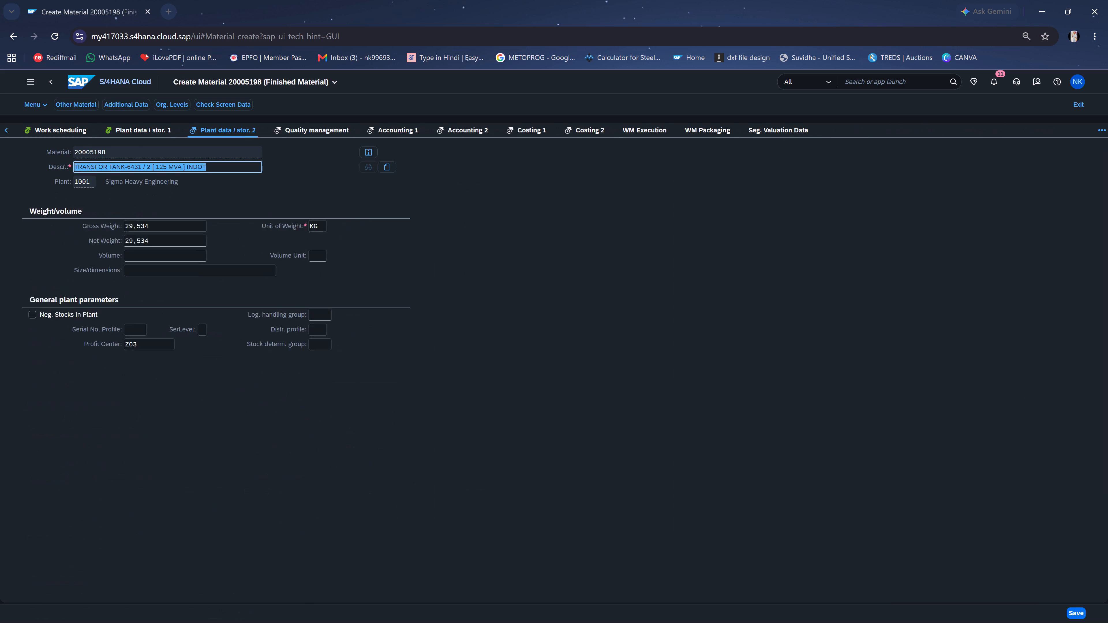
key("Return")
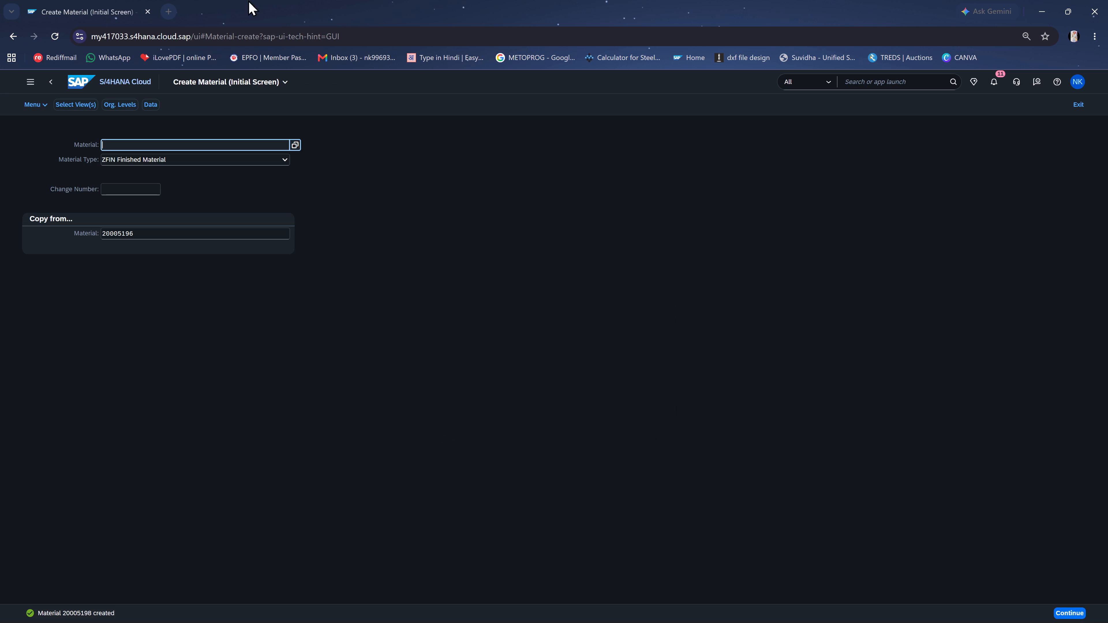
Copy the new material number 20005198 into the main FG material number cell of row 98 in Excel and save the workbook.
left_click_drag(91, 611, 86, 611)
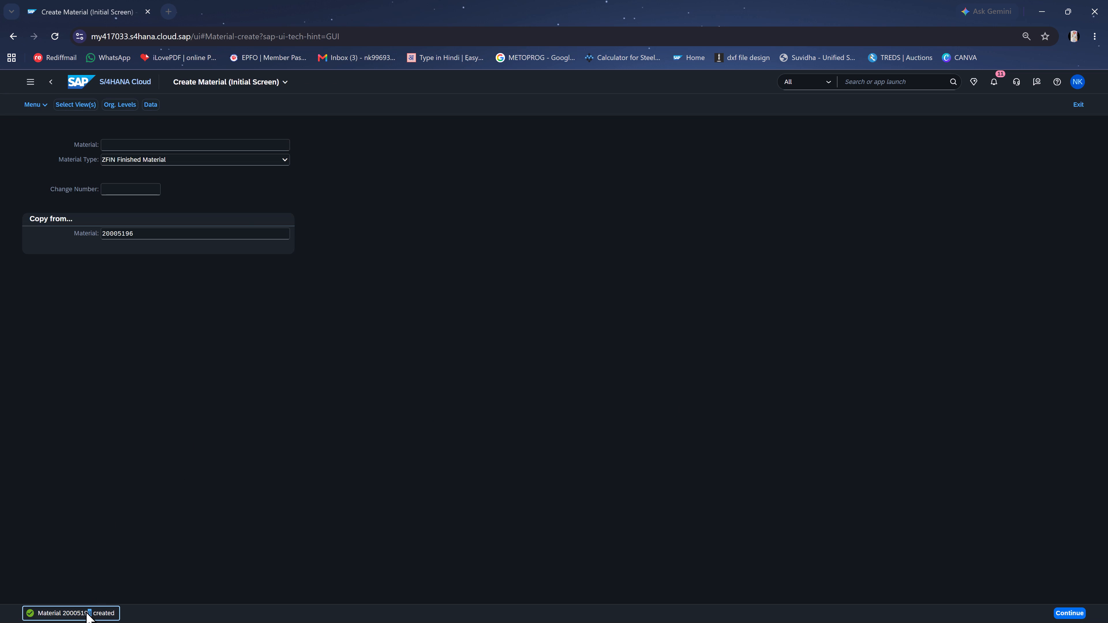
left_click_drag(86, 611, 63, 618)
key("ctrl+c")
left_click(813, 615)
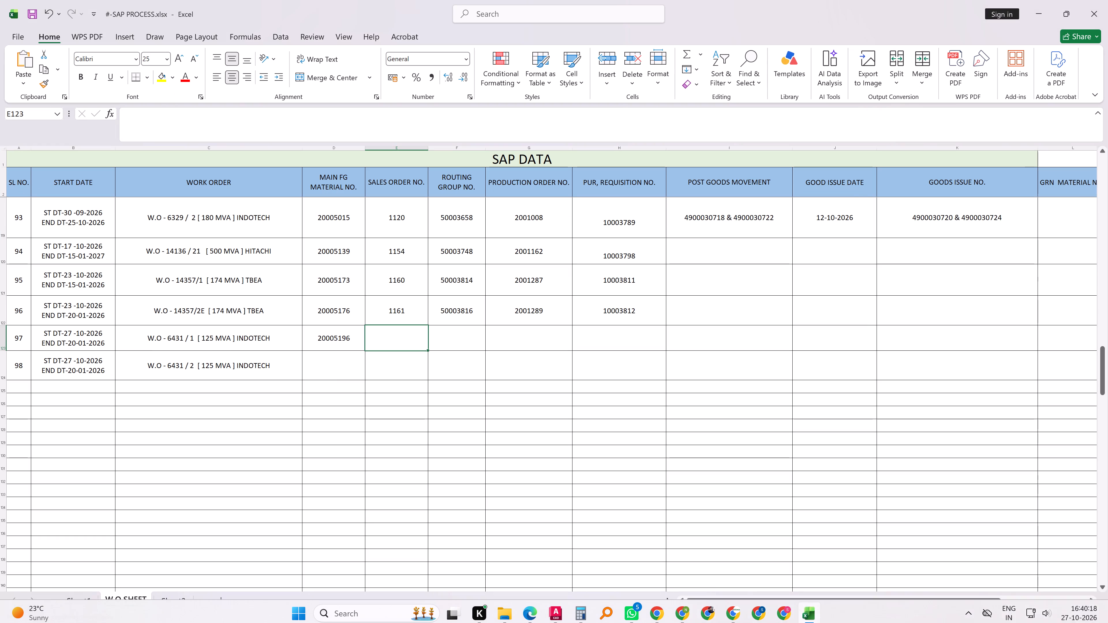
double_click(344, 362)
key("ctrl+v")
left_click(395, 359)
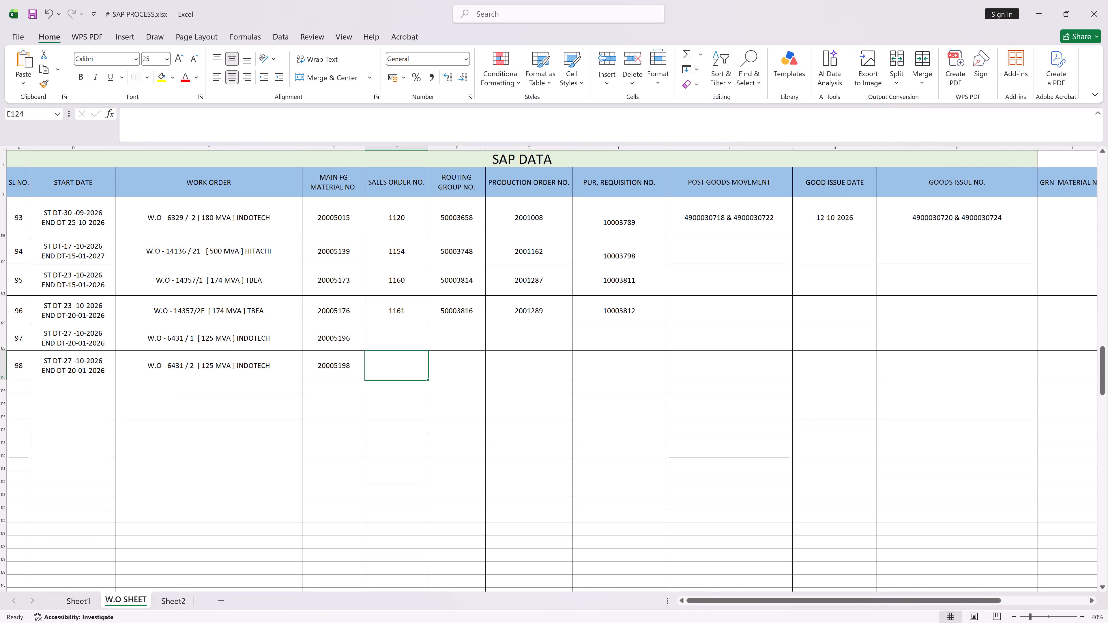
key("ctrl+s")
key("ctrl+s")
key("ctrl+s")
key("ctrl+s")
key("ctrl+s")
key("ctrl+s")
key("ctrl+s")
key("ctrl+s")
key("ctrl+s")
key("ctrl+s")
key("ctrl+s")
key("ctrl+s")
key("ctrl+s")
key("ctrl+s")
key("ctrl+s")
key("ctrl+s")
key("ctrl+s")
key("ctrl+s")
key("ctrl+s")
key("ctrl+s")
key("ctrl+s")
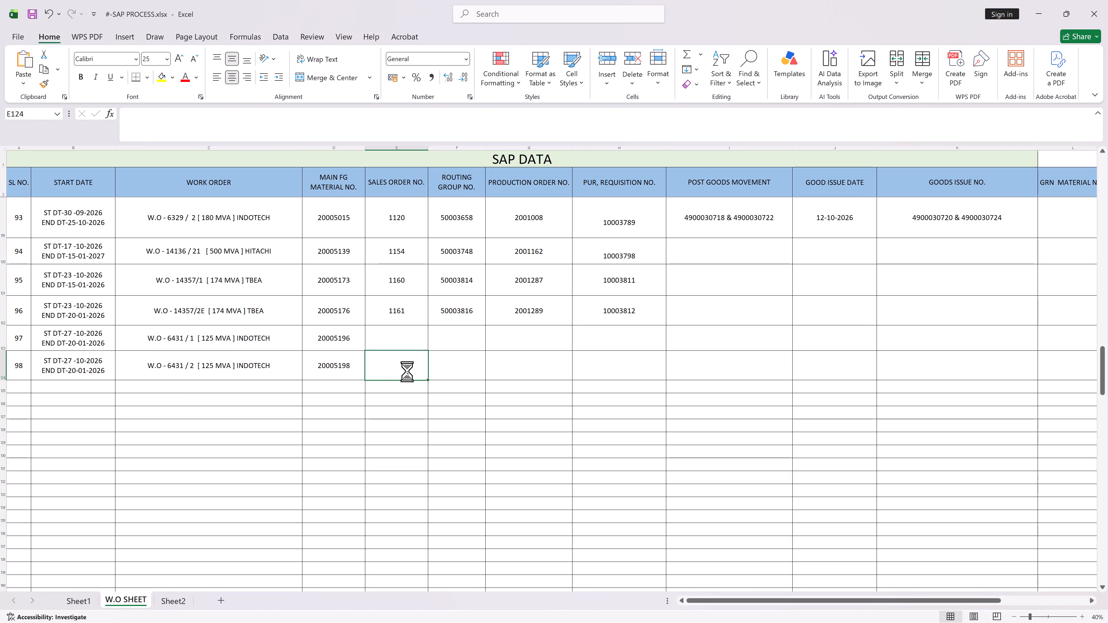
Copy the main FG material number 20005196 of work order 6431 / 1 from row 97.
double_click(332, 337)
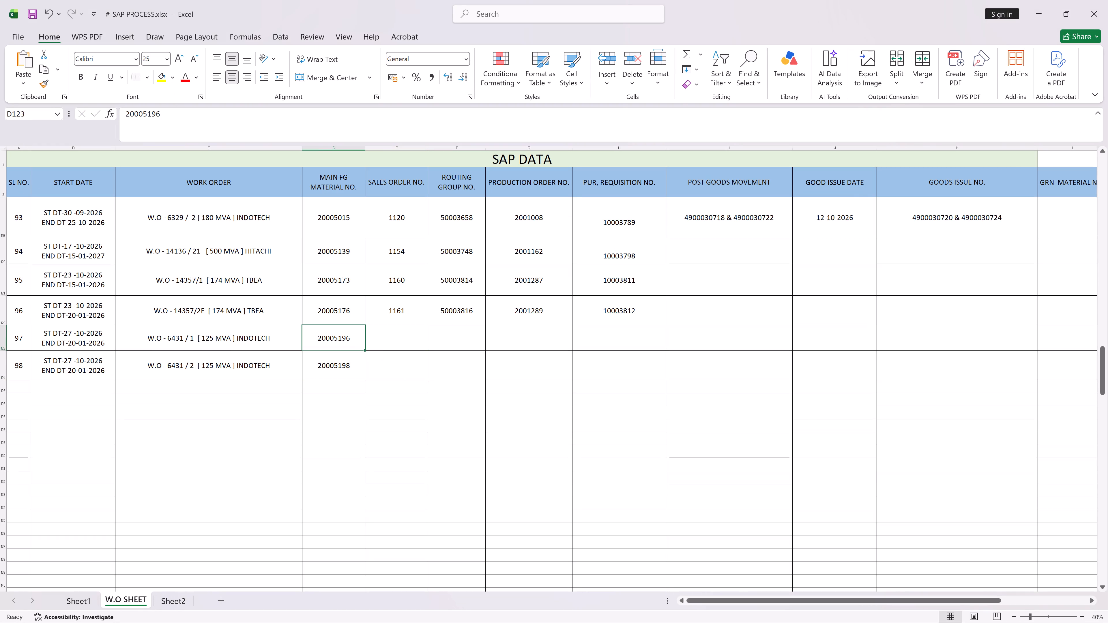
double_click(351, 339)
left_click_drag(358, 338, 297, 337)
key("ctrl+c")
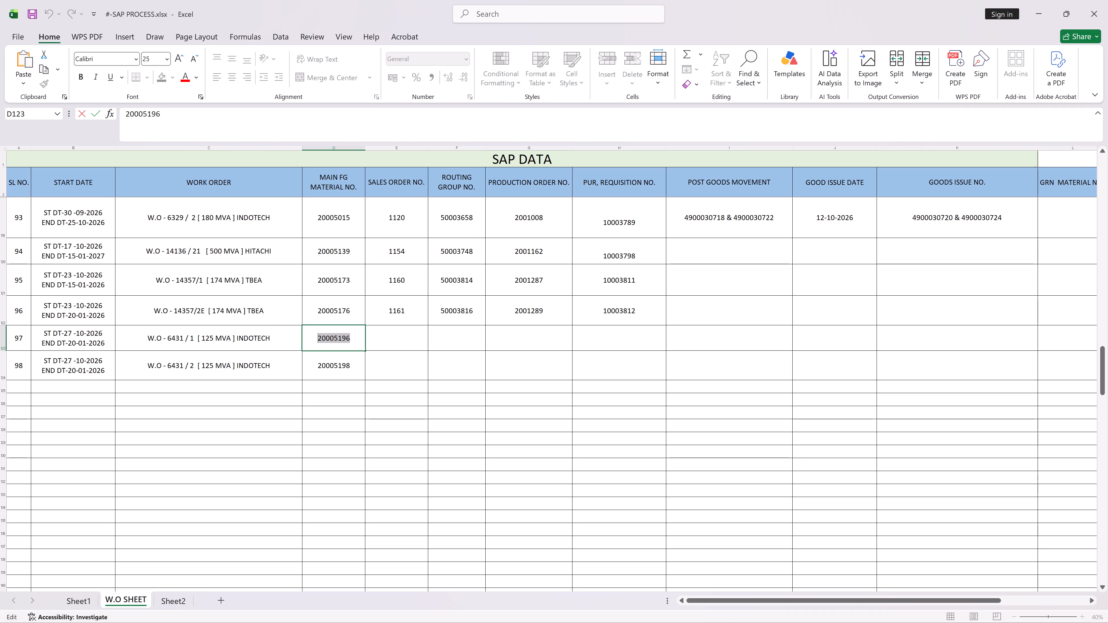
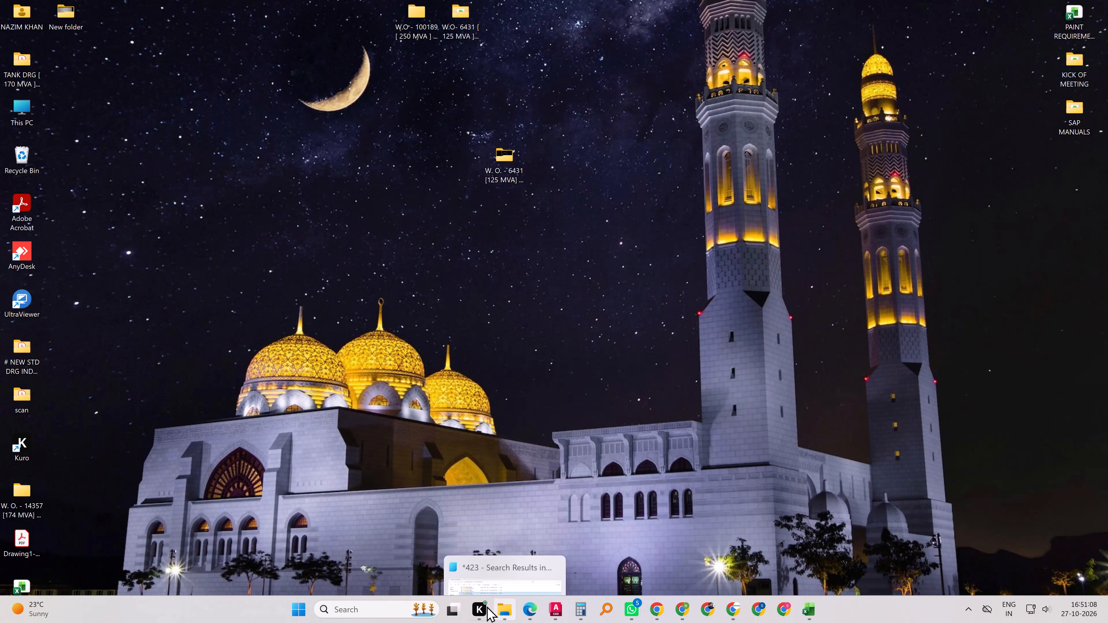
Launch the Kuro app.
right_click(484, 603)
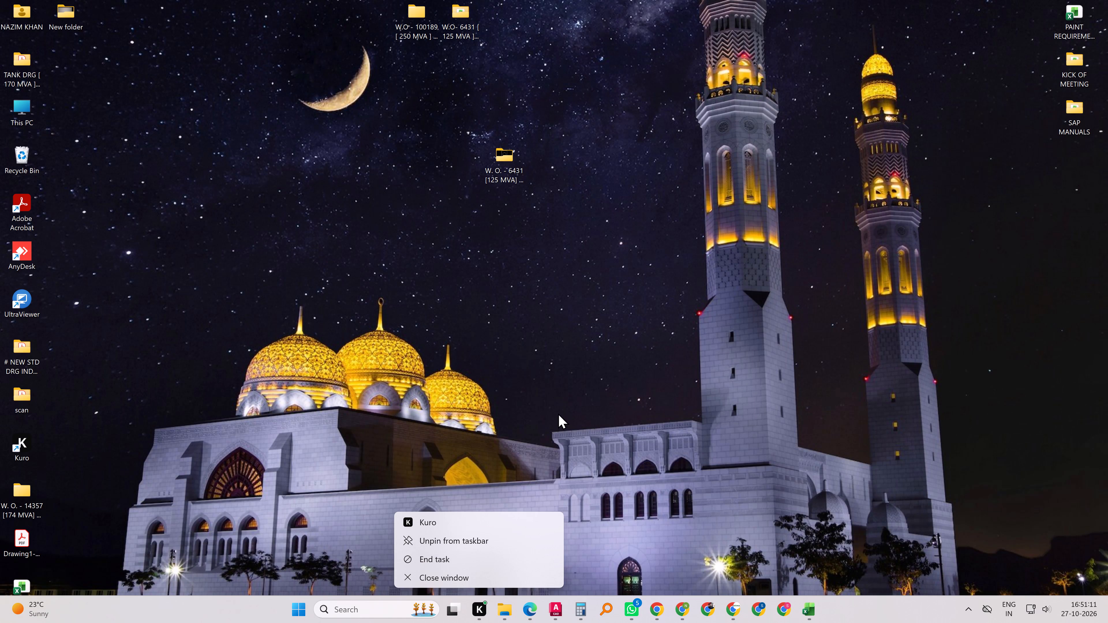
left_click(450, 522)
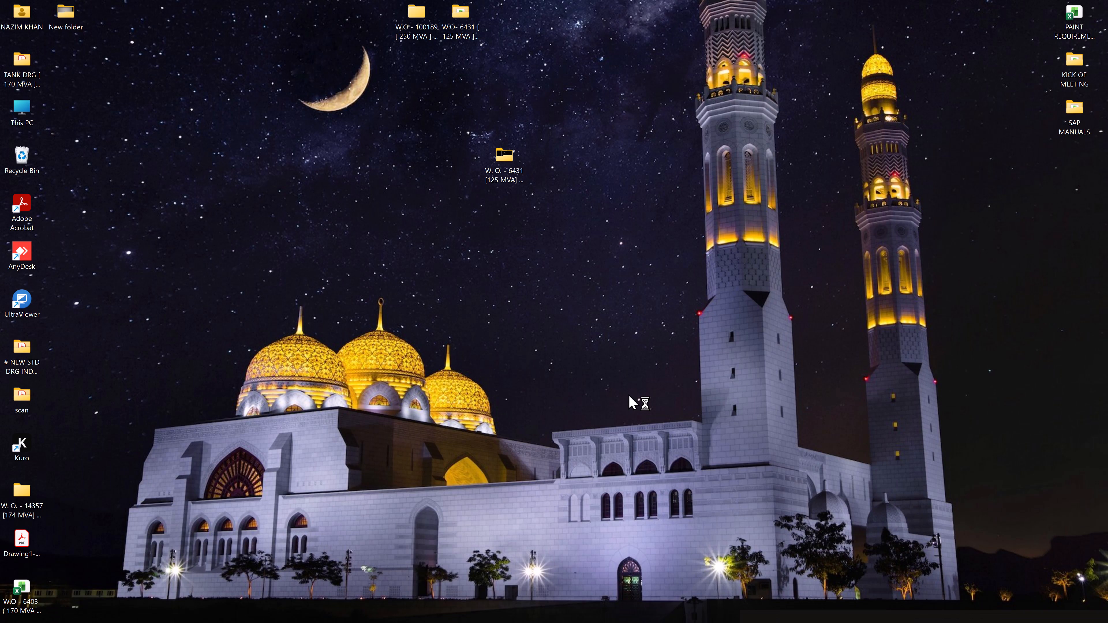
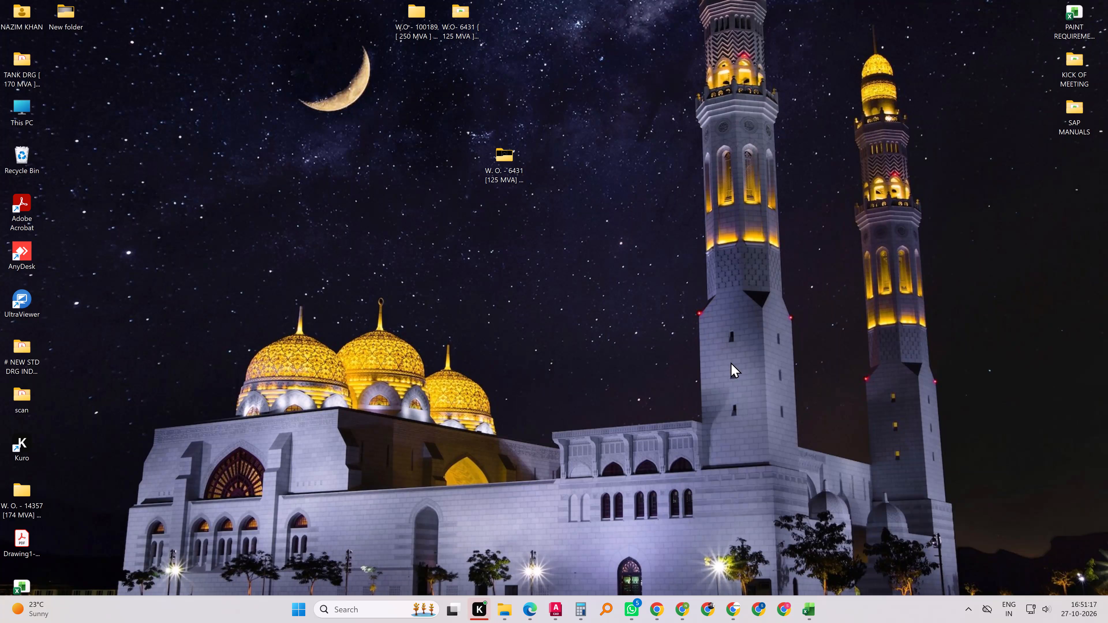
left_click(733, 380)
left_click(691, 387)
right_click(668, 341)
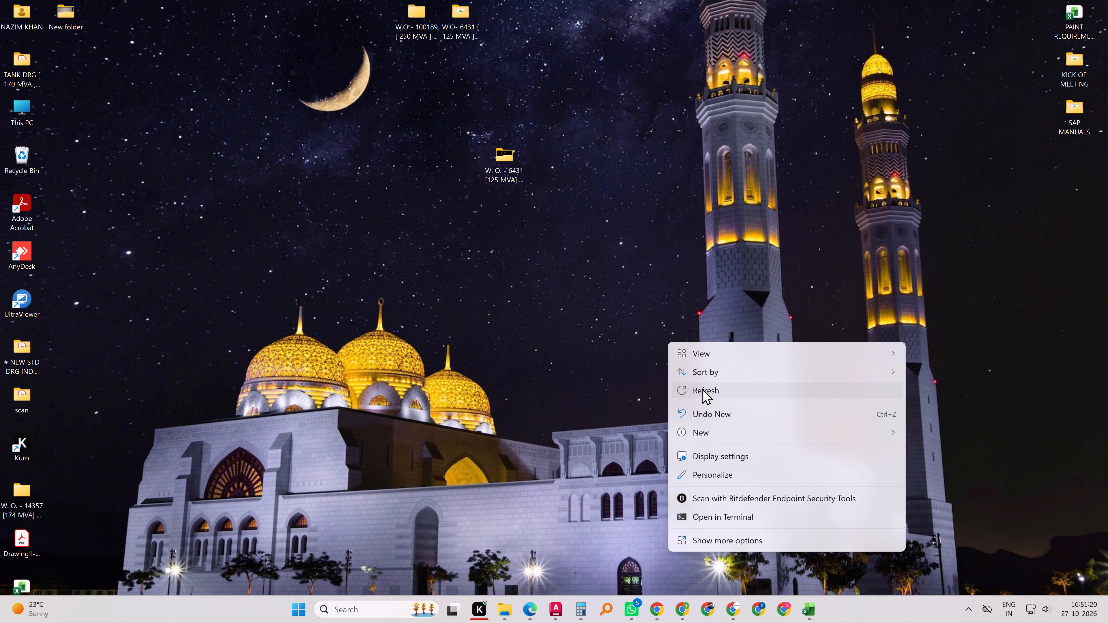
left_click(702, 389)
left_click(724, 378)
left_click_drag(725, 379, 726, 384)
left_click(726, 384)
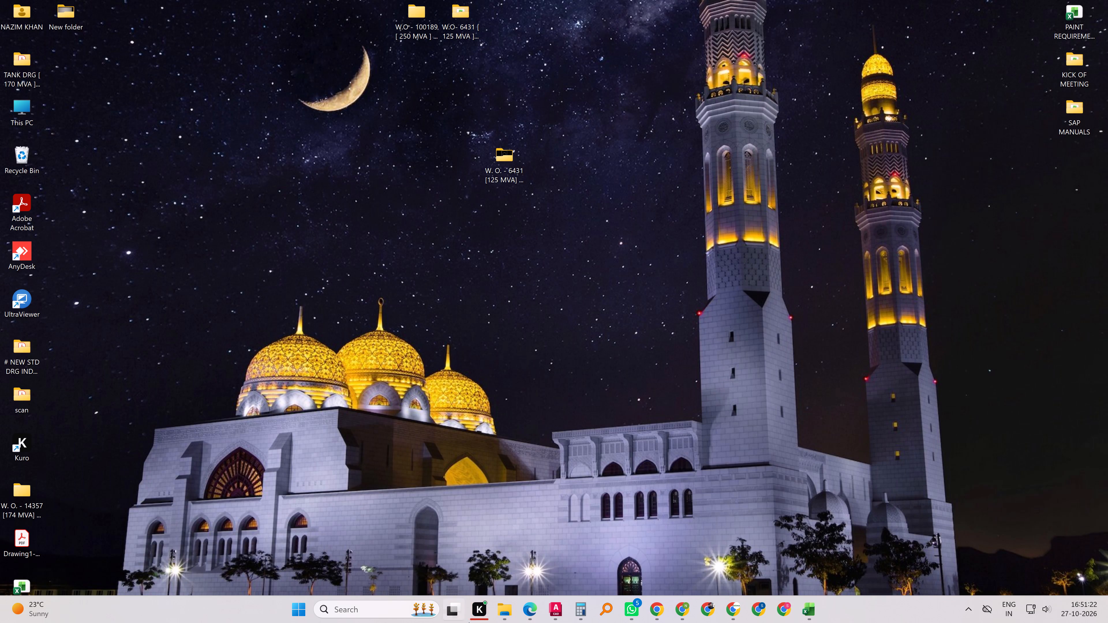
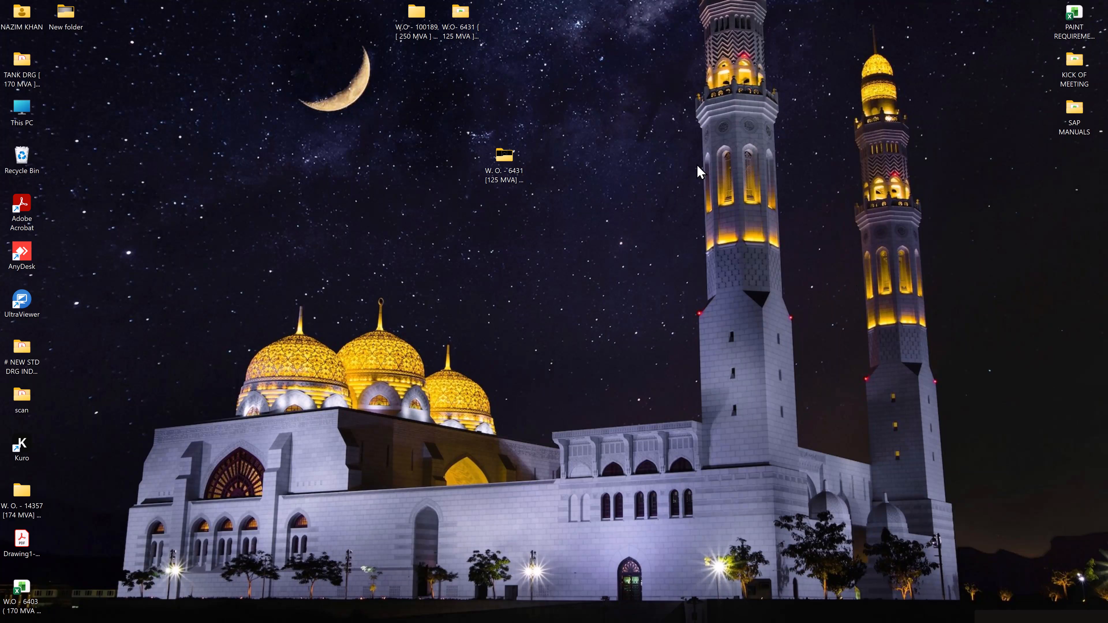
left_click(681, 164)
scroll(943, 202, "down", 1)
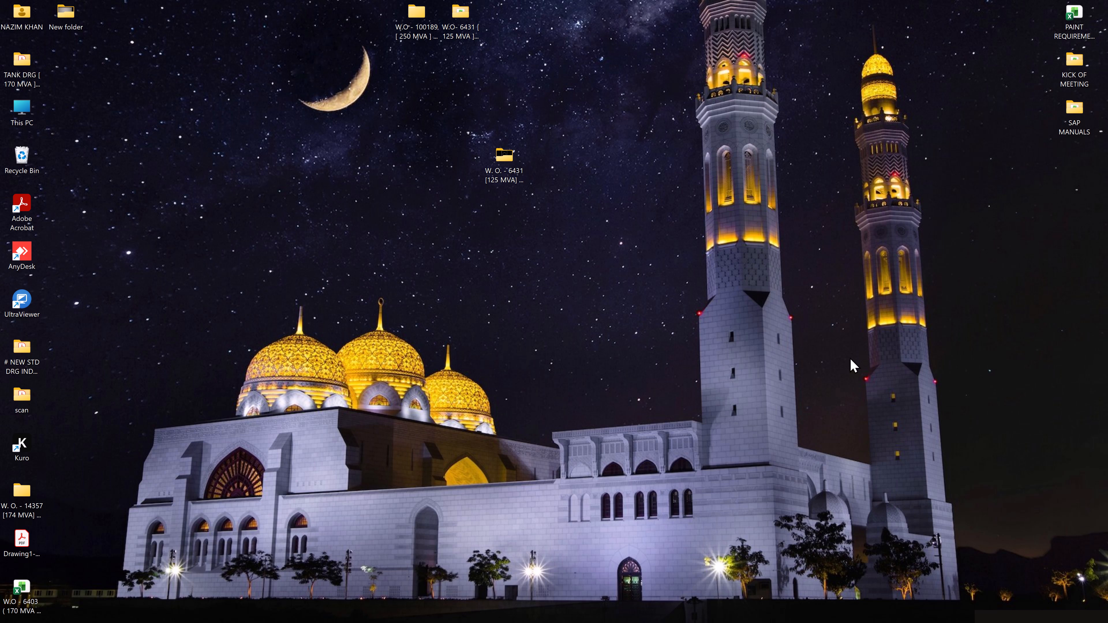
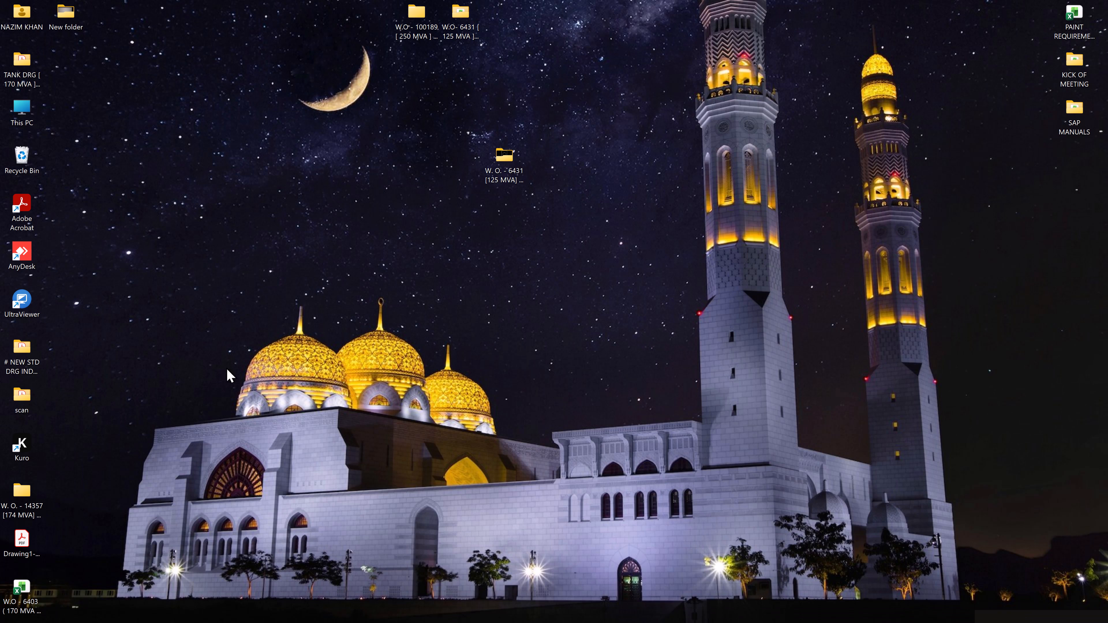
Open A4 .pdf from the ## INDOTECH STANDARD MACHINING ITEMS folder inside # NEW STD DRG INDOTECH.
double_click(26, 356)
double_click(27, 354)
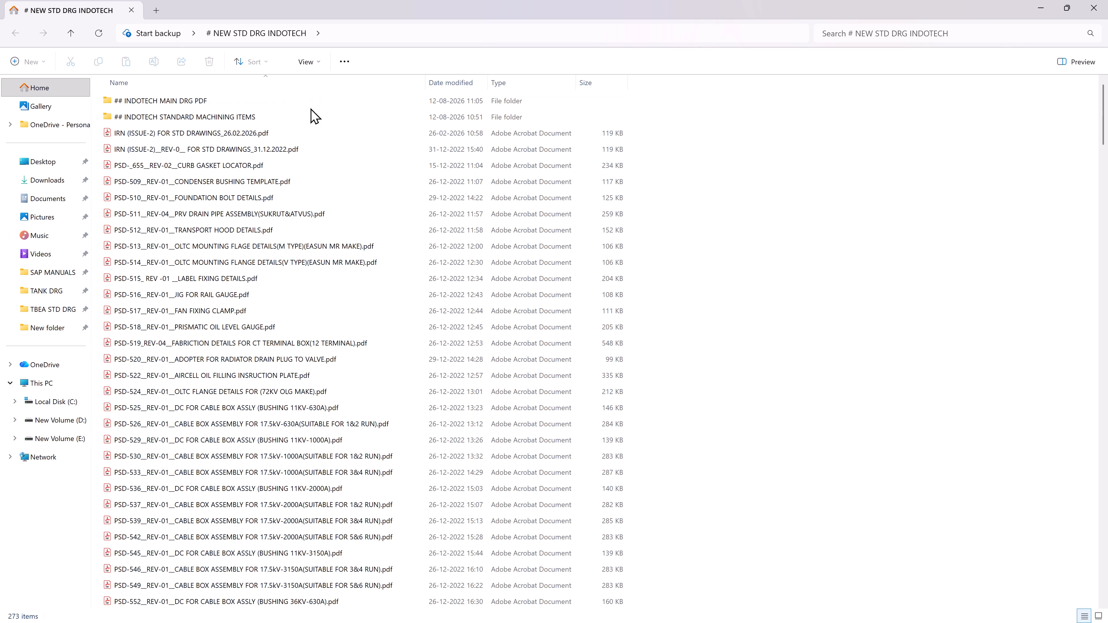
left_click(250, 109)
double_click(233, 103)
left_click(72, 31)
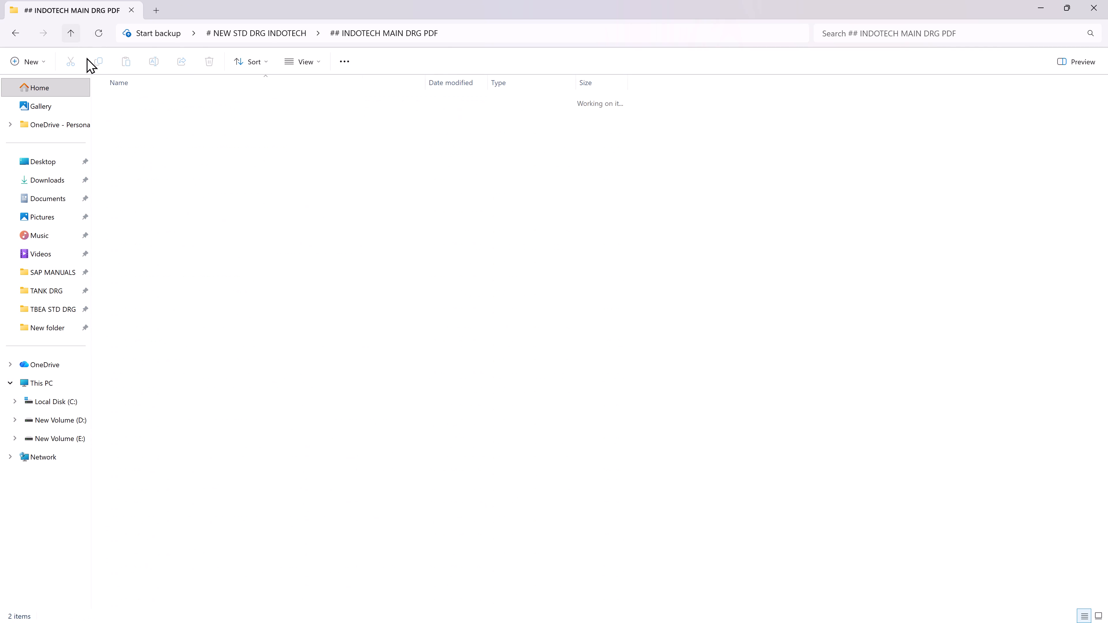
double_click(205, 117)
double_click(200, 123)
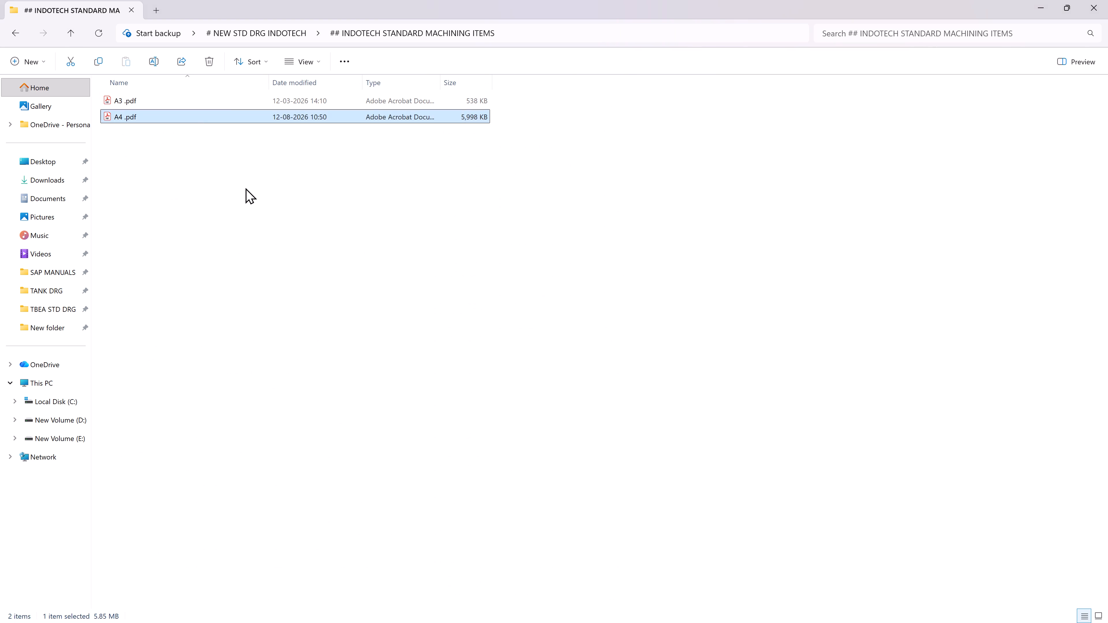
left_click(519, 284)
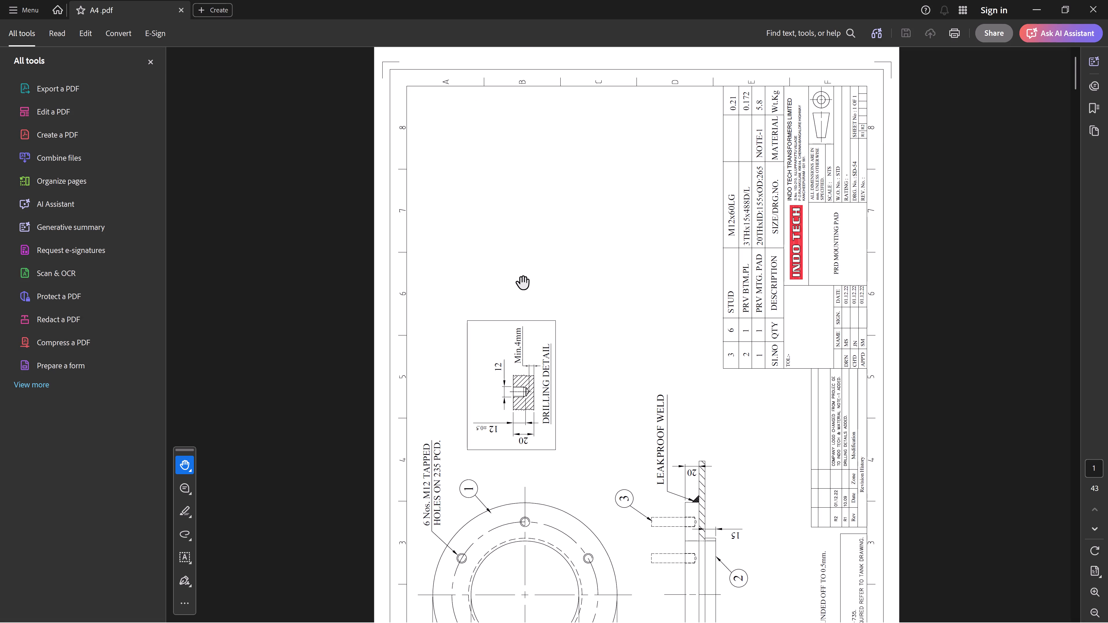
Print all pages of A4 .pdf on the RICOH M 2310N printer with the A4 profile, with two-sided printing switched off.
key("ctrl+p")
left_click(539, 189)
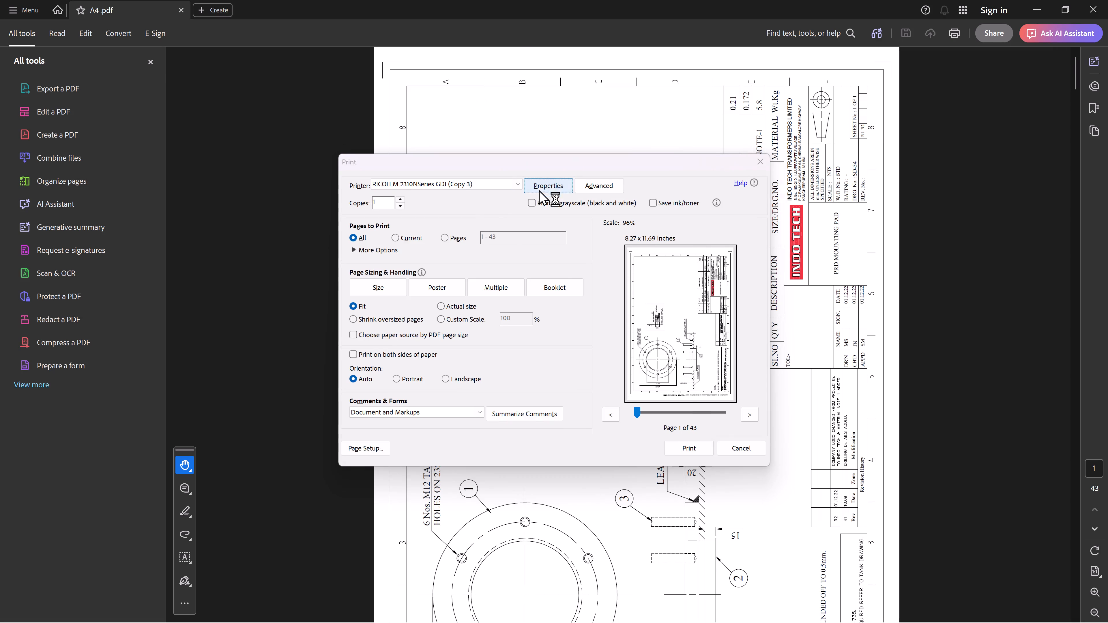
left_click(428, 373)
left_click(417, 391)
left_click(594, 440)
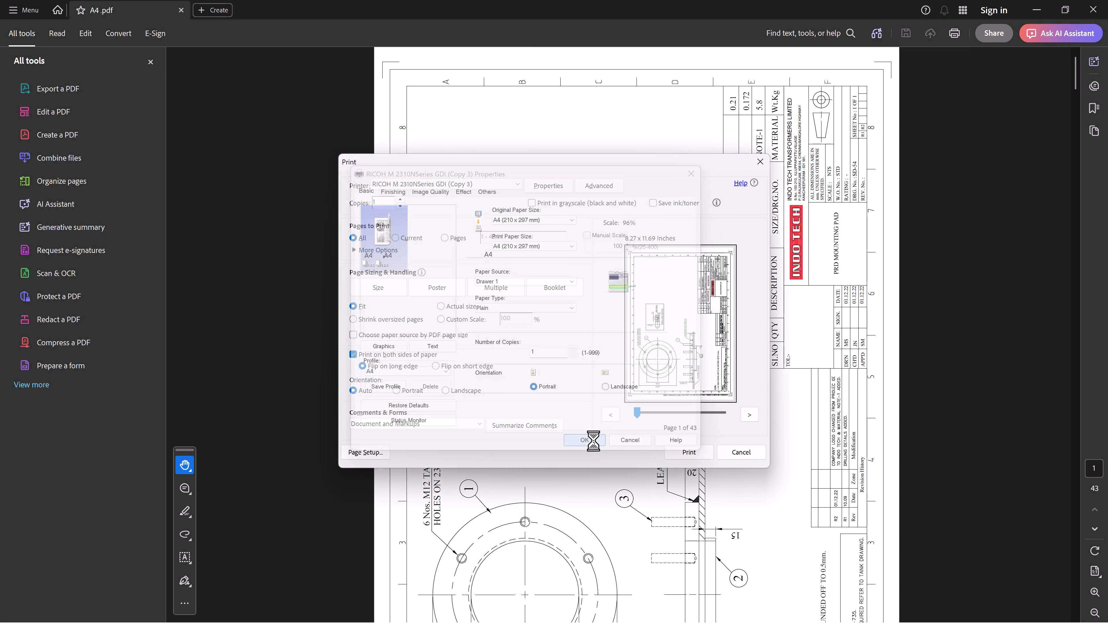
left_click(420, 350)
left_click(703, 448)
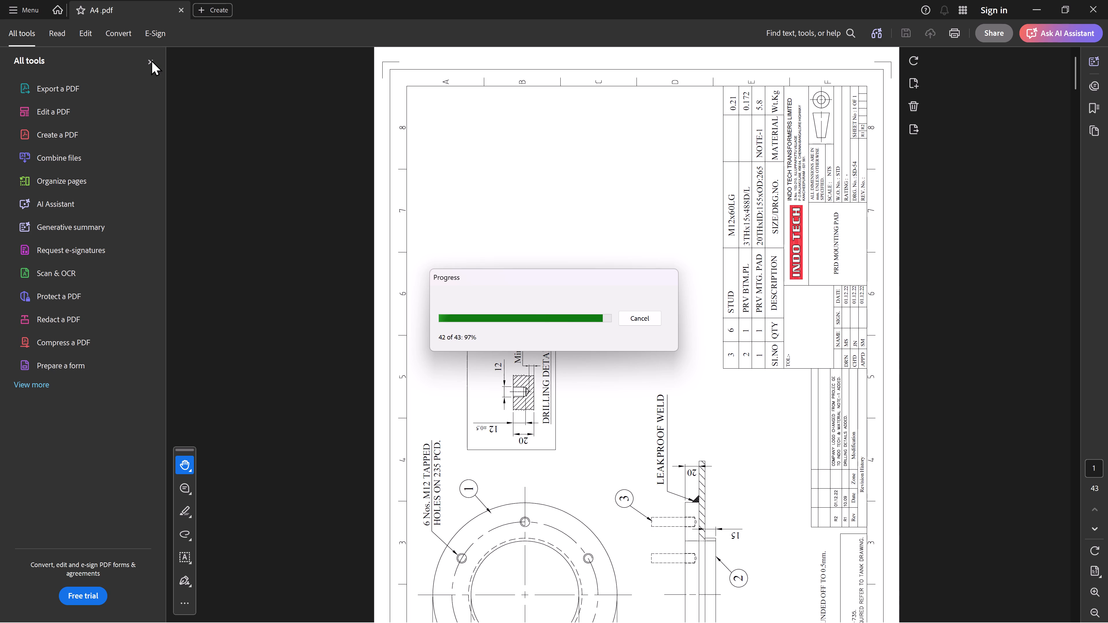
left_click(150, 63)
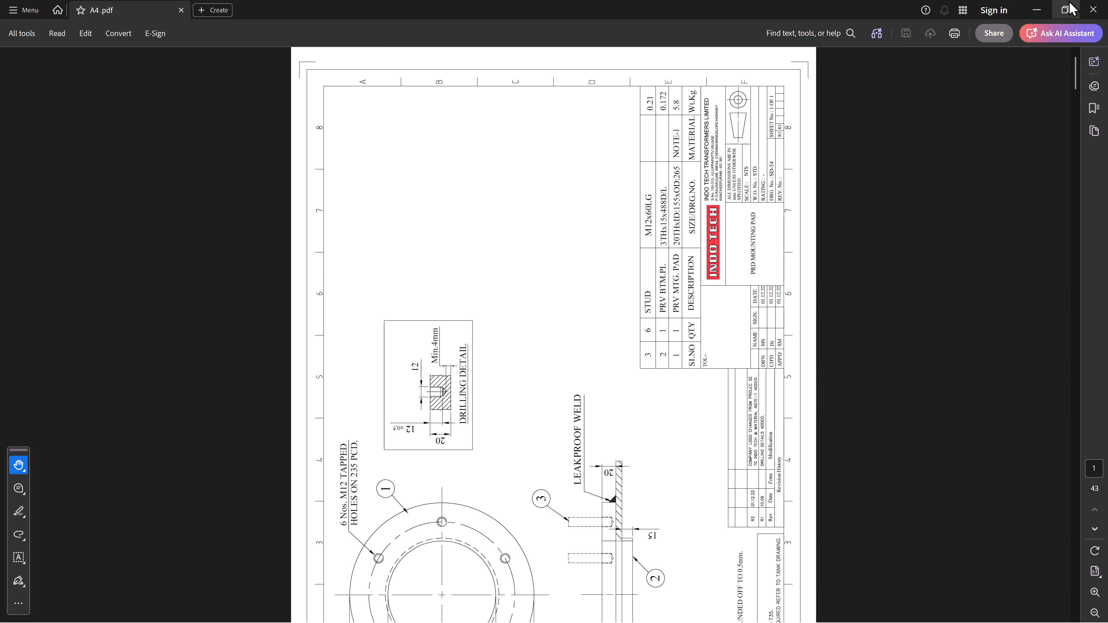
Open A3 .pdf from the same folder and print all its pages on A3 paper with the RICOH M 2310N printer.
left_click(1040, 0)
double_click(151, 97)
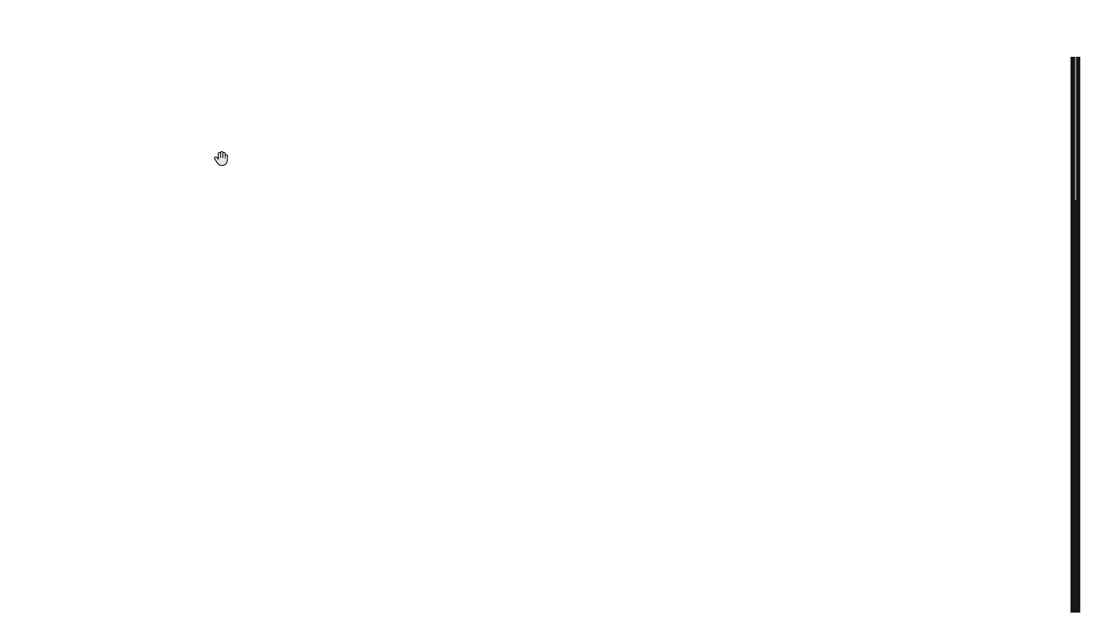
left_click(649, 242)
key("ctrl+p")
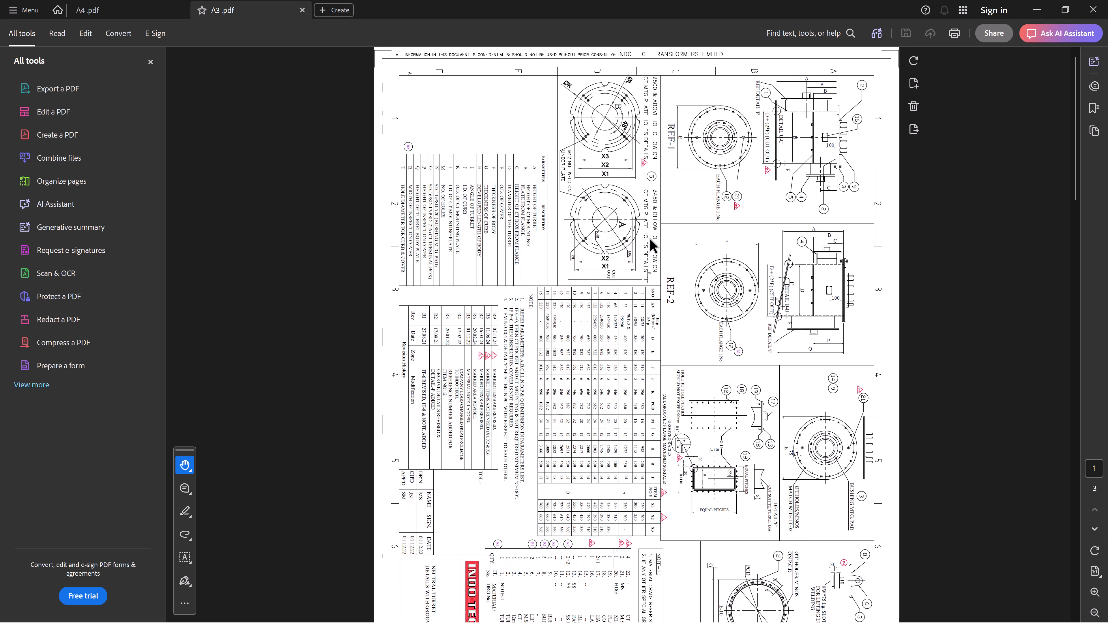
left_click(547, 187)
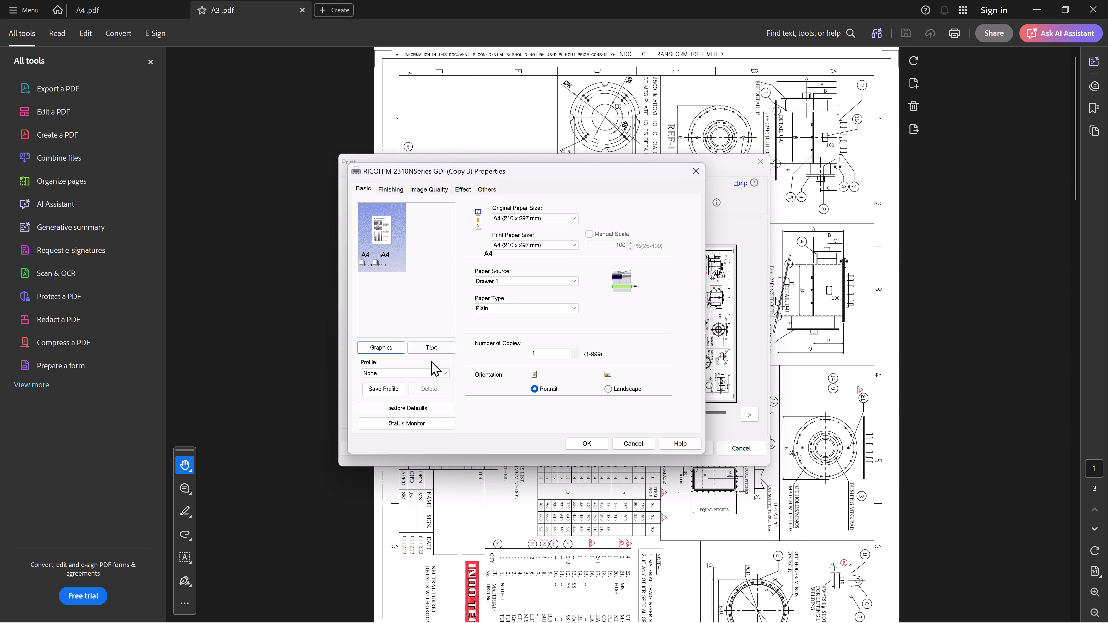
left_click(413, 376)
left_click(408, 398)
left_click(588, 443)
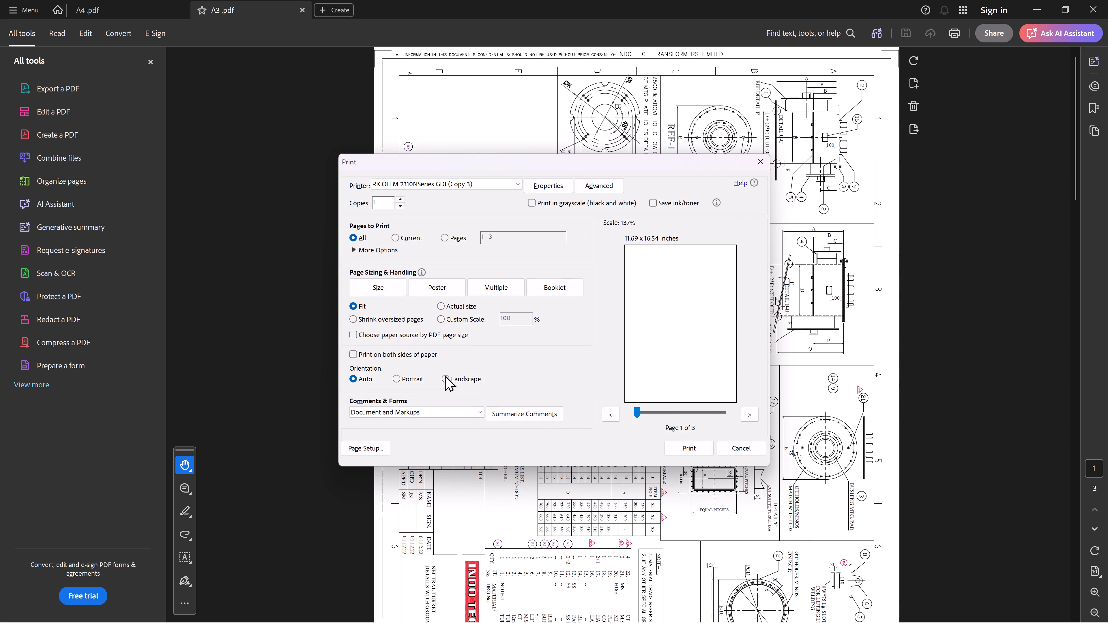
left_click(691, 445)
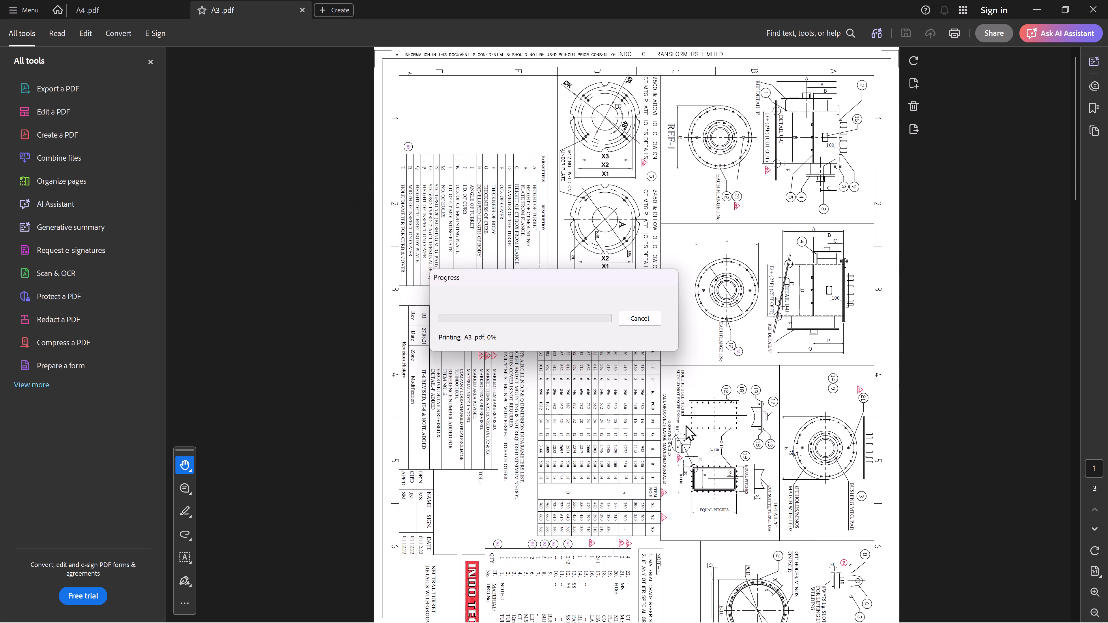
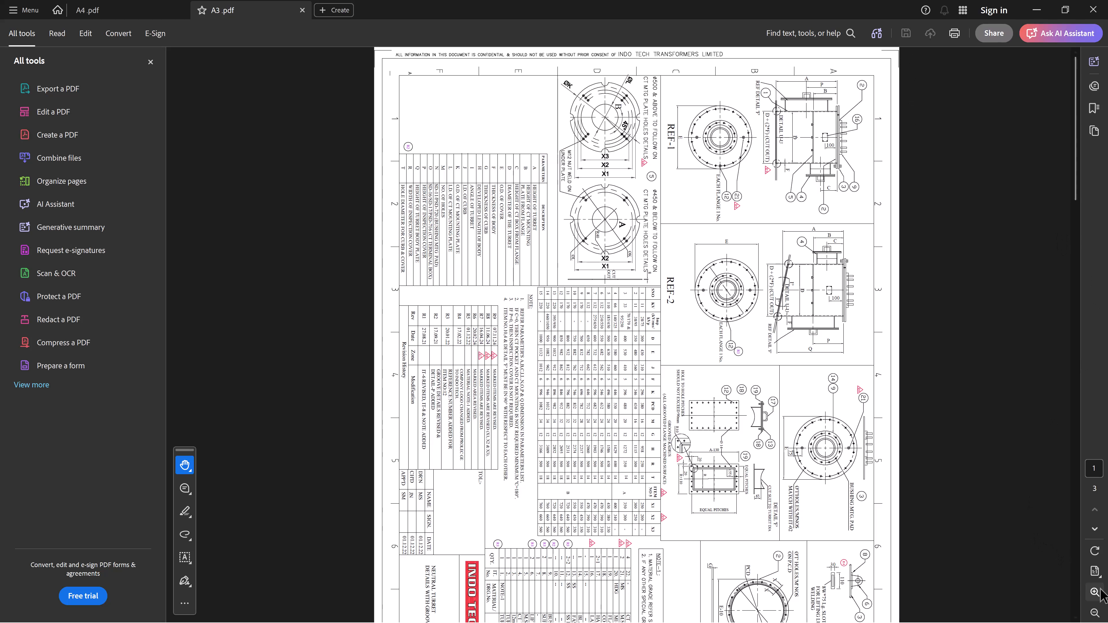
Enlarge the first page of A3 .pdf and rotate it upright so the neutral turret drawing can be read.
triple_click(1100, 591)
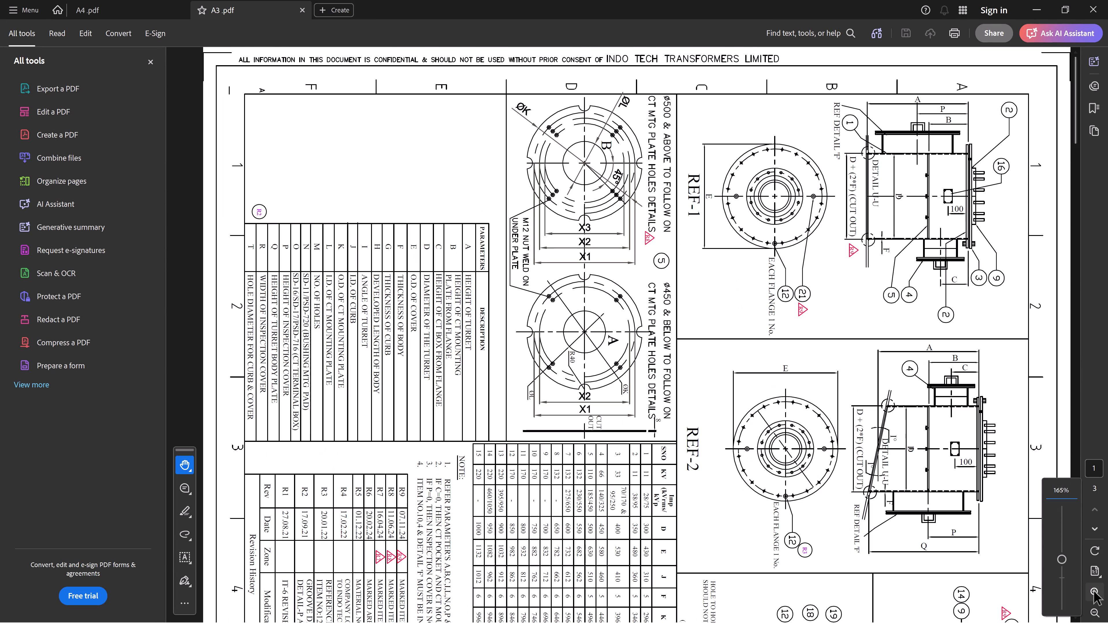
double_click(1101, 561)
double_click(1096, 551)
left_click(1095, 551)
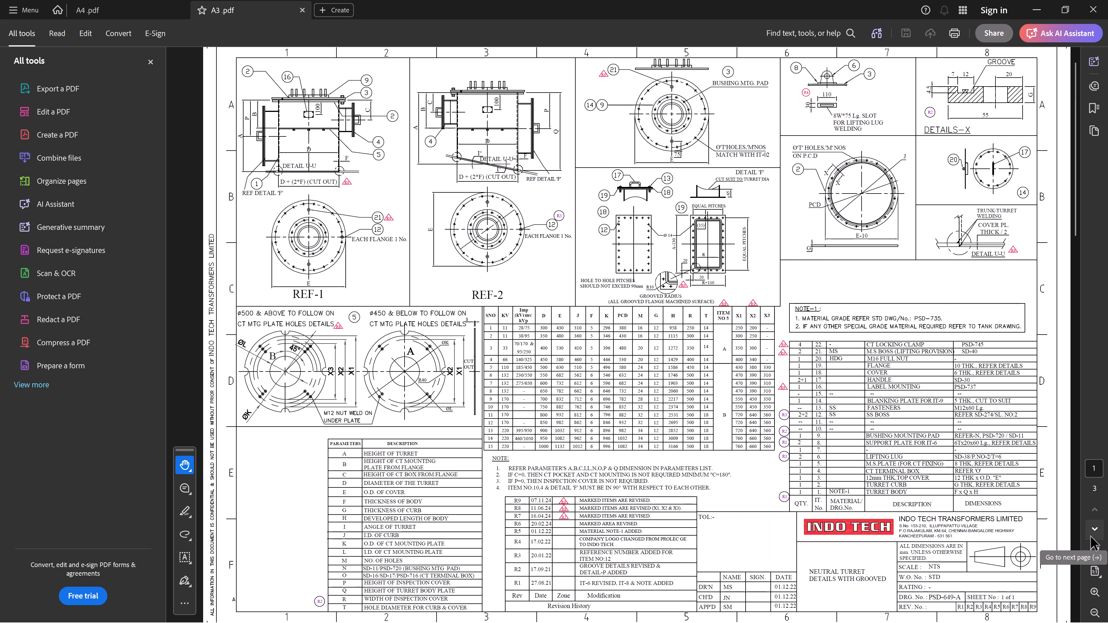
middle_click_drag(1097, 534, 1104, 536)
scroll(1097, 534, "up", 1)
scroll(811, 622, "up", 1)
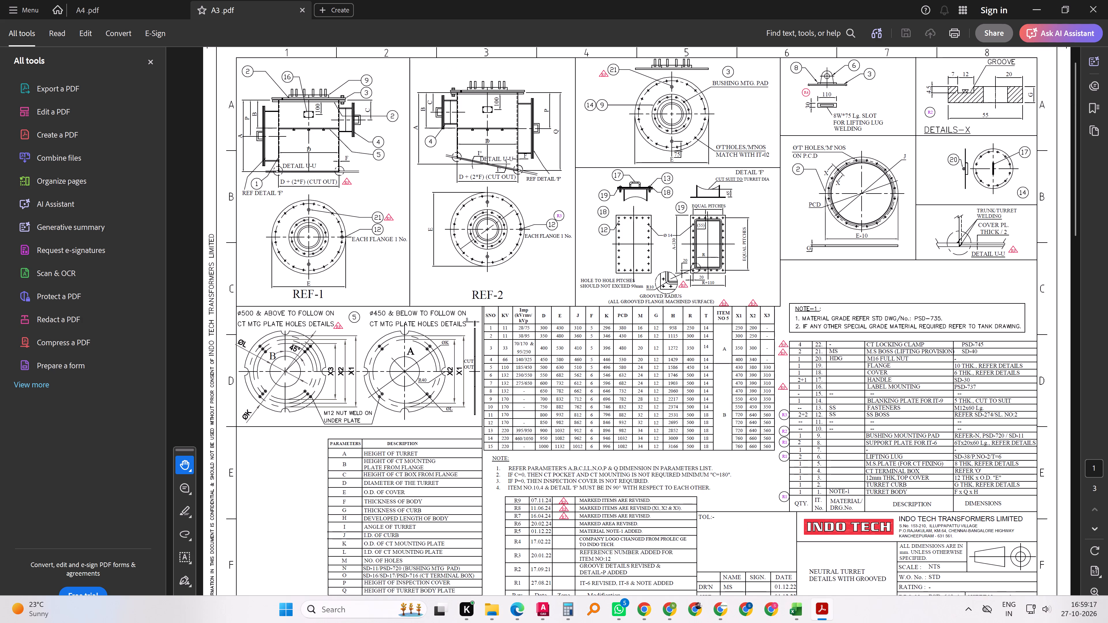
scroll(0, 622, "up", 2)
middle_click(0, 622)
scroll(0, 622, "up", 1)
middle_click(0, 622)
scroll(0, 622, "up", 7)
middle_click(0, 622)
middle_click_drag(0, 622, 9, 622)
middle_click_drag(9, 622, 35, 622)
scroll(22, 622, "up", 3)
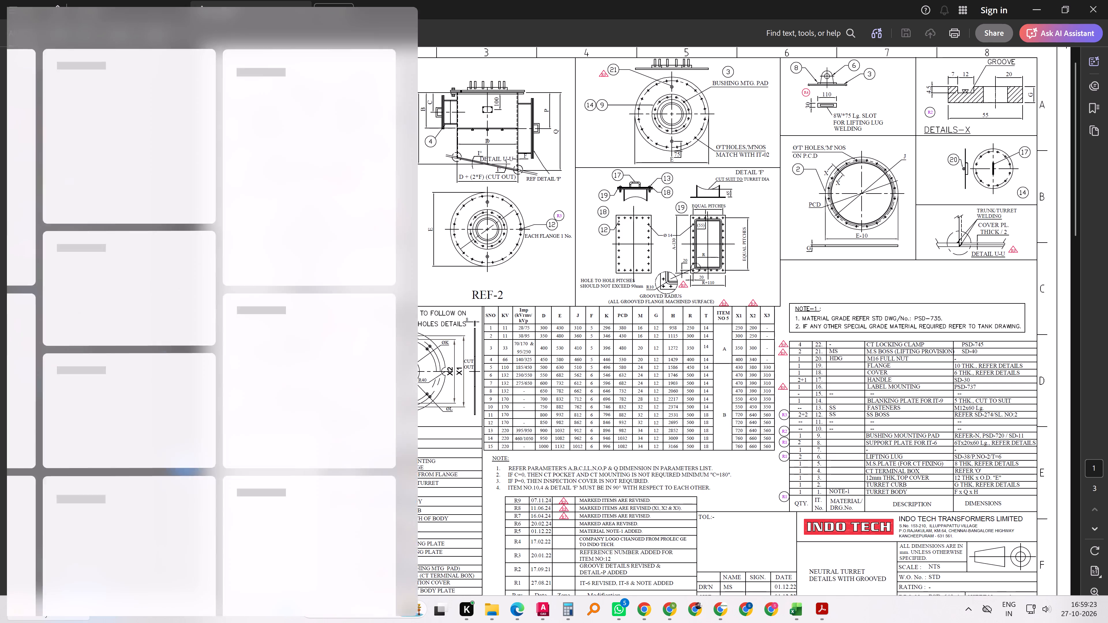
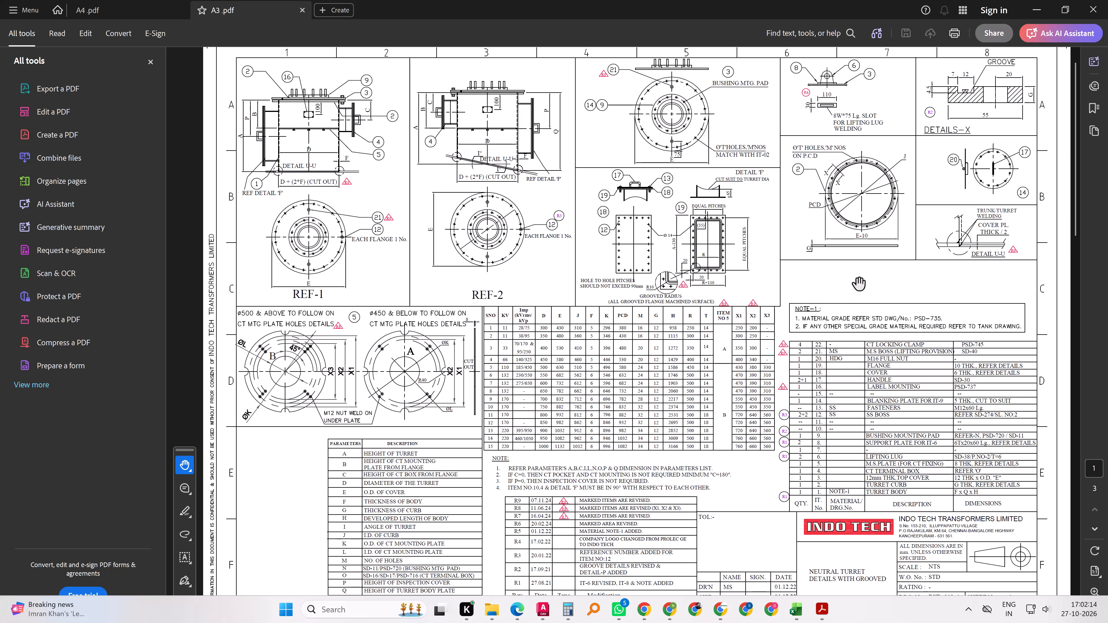
Examine the REF-1 and REF-2 turret views of the neutral turret drawing in A3 .pdf up close.
scroll(542, 252, "up", 5, "ctrl")
left_click_drag(491, 224, 657, 459)
scroll(342, 180, "up", 2, "ctrl")
left_click_drag(506, 281, 585, 337)
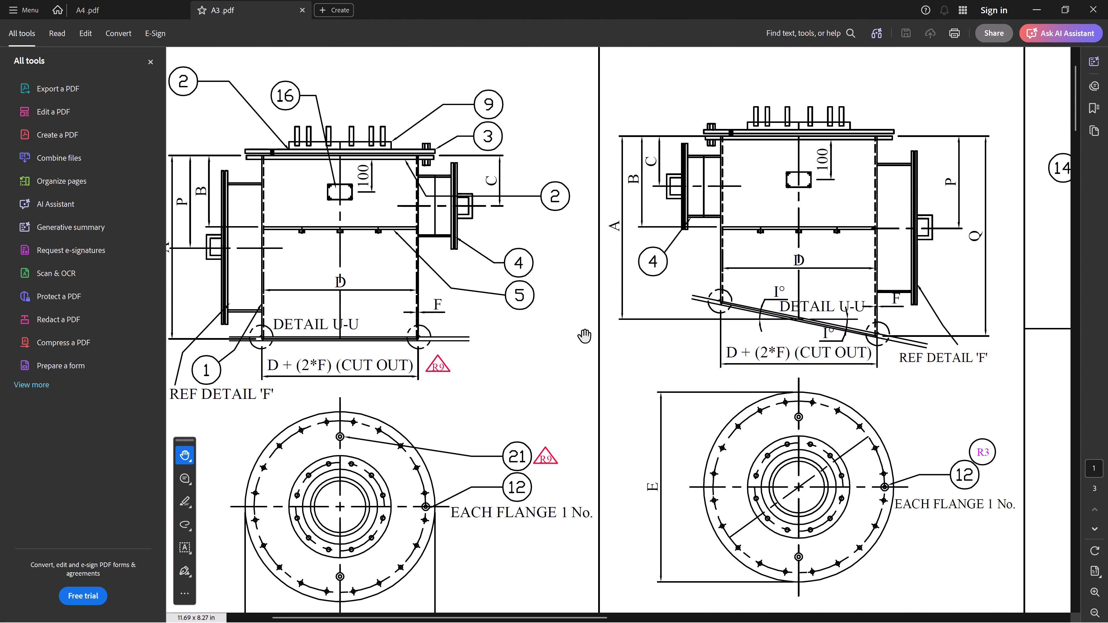
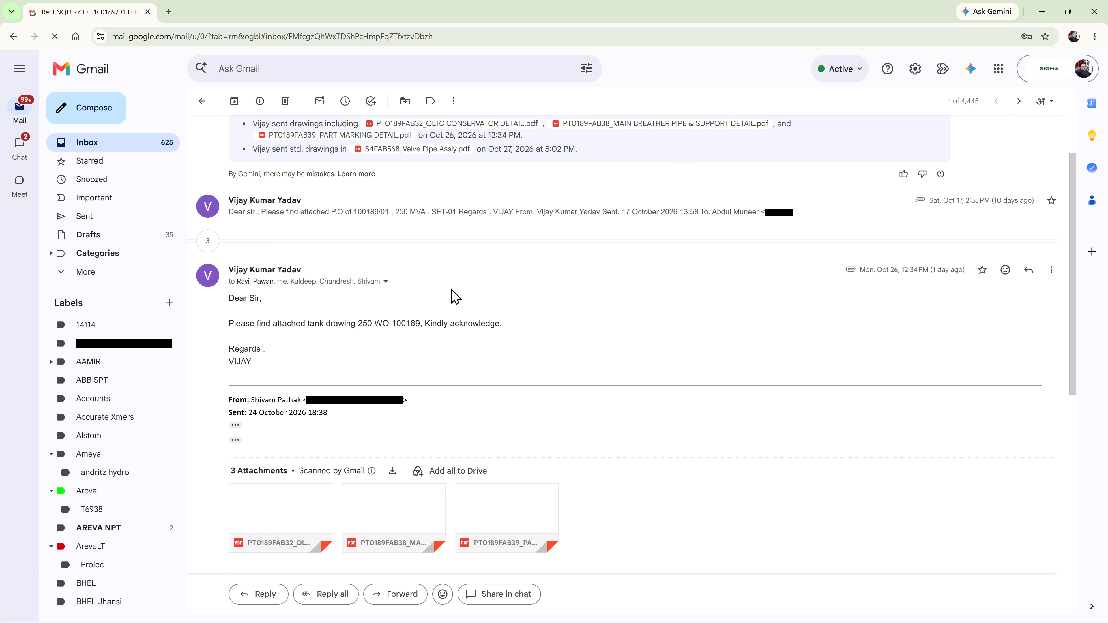
Expand the collapsed messages in the 100189/01 enquiry thread and download all three tank drawing attachments from the 26 October message together.
left_click(201, 244)
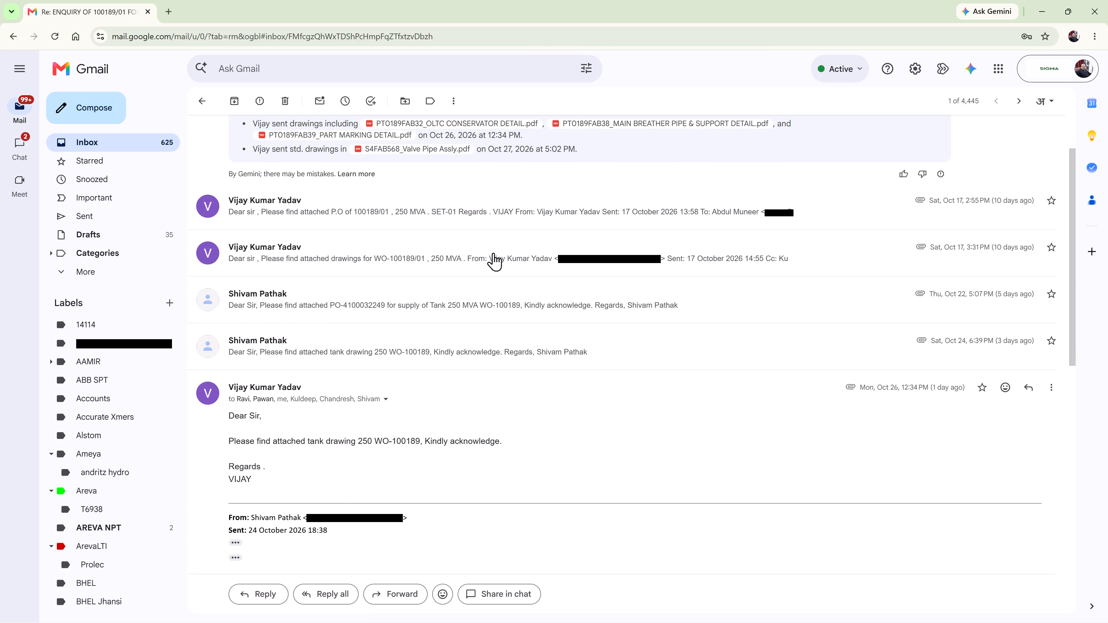
scroll(486, 226, "down", 1)
left_click(477, 314)
scroll(540, 262, "down", 1)
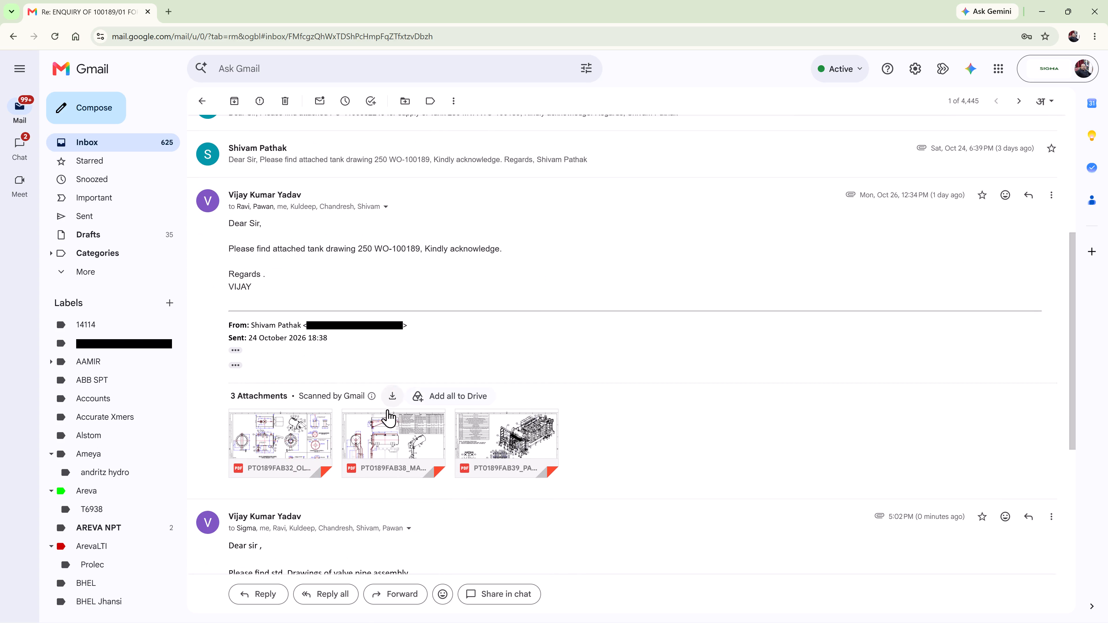
left_click(393, 395)
Download the S4FAB568_Valve Pipe Assly.pdf attachment from the latest message in the thread.
scroll(490, 269, "down", 3)
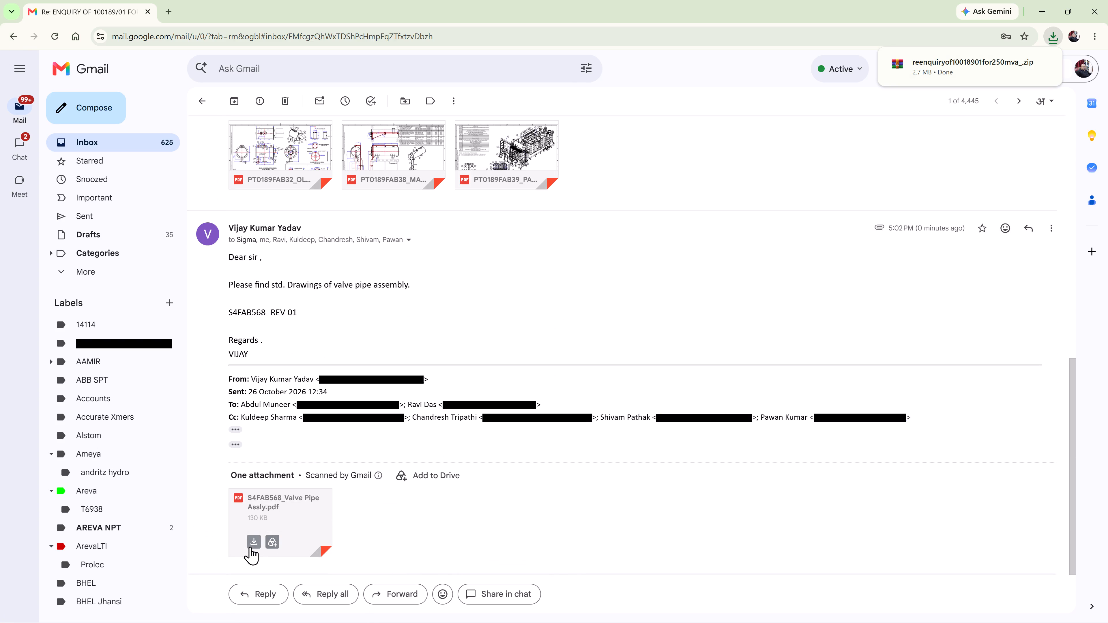
left_click(254, 543)
Examine the S4FAB568 valve pipe assembly drawing down to its revision and title block, and close the PDF viewer.
scroll(657, 271, "down", 5)
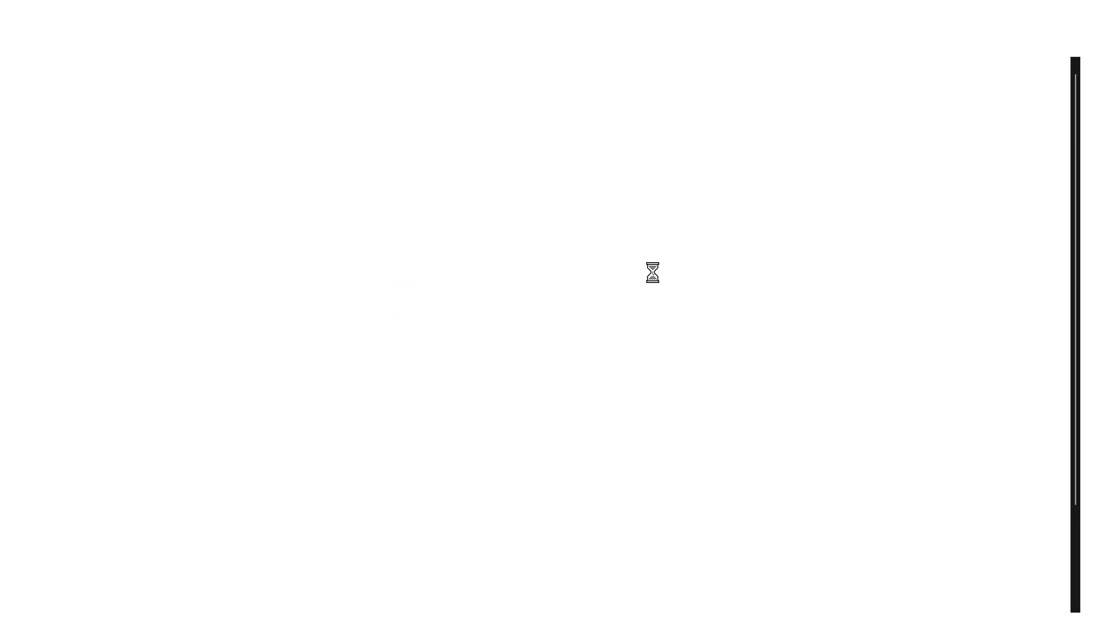
scroll(681, 283, "up", 8)
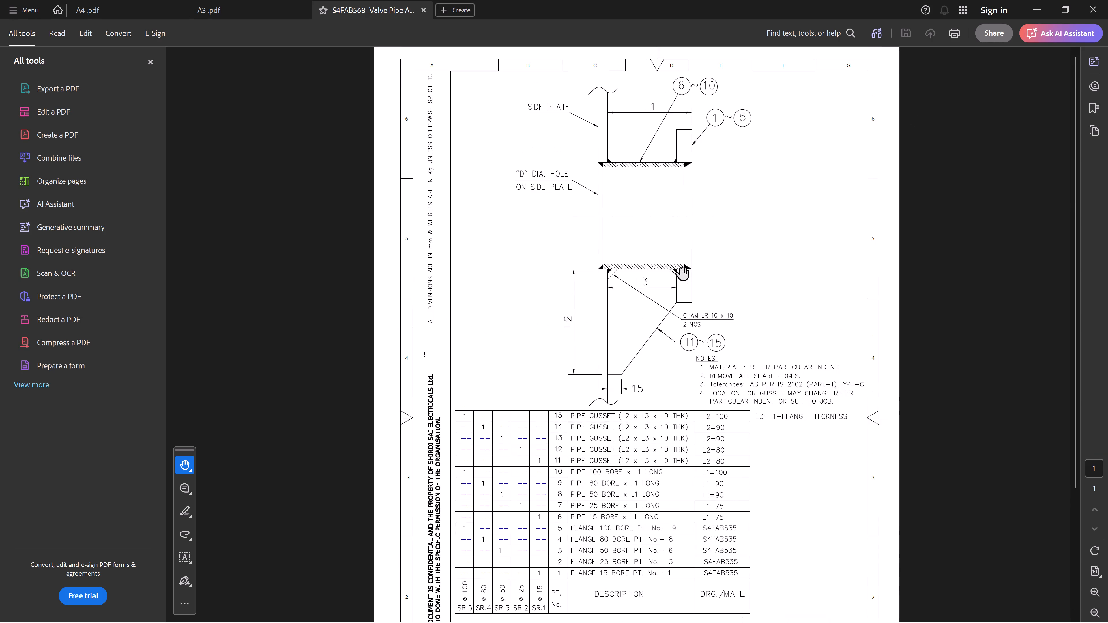
scroll(683, 274, "down", 10)
left_click(1107, 0)
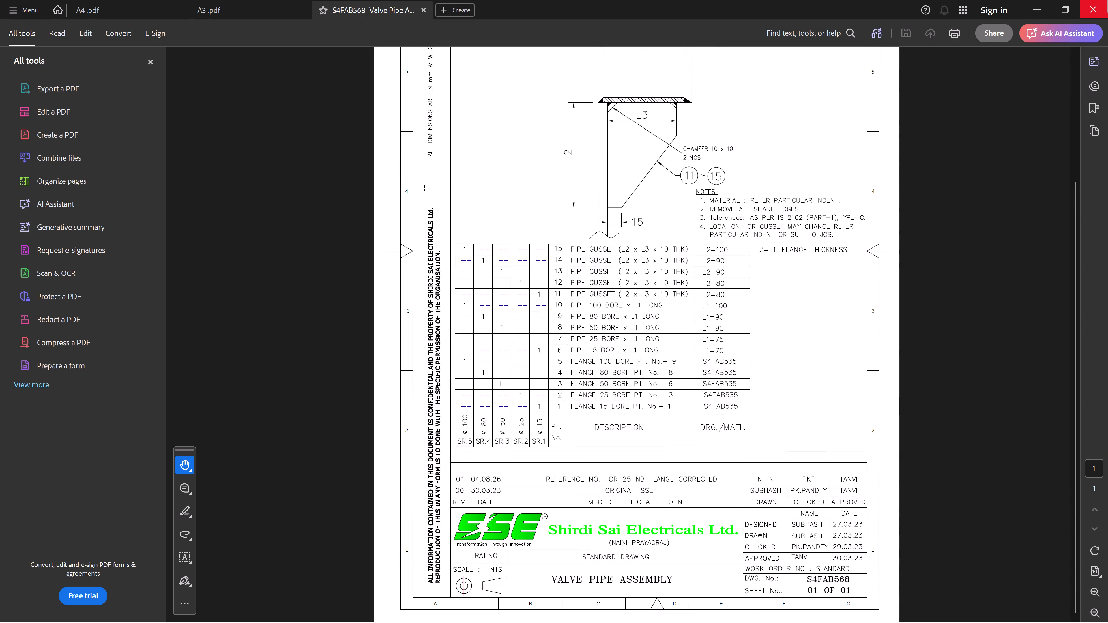
Show the browser's recent downloads to reach the downloaded drawing files.
left_click(1056, 31)
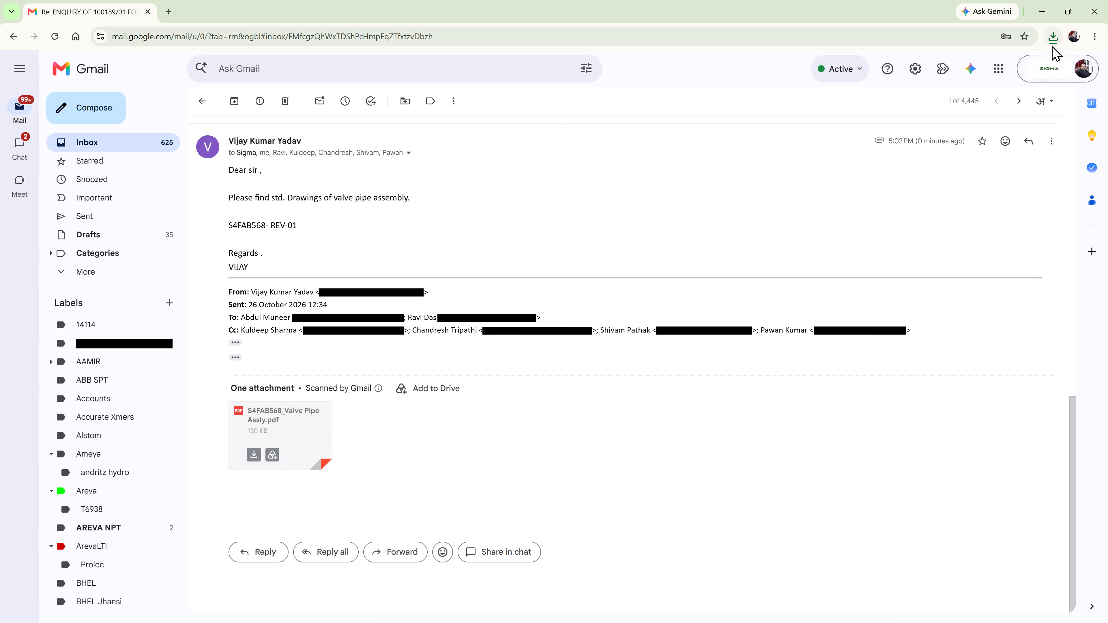
Rename the downloaded valve pipe assembly PDF in the Downloads folder as S4FAB568__REV-01___Valve Pipe Assly.pdf.
left_click(1017, 87)
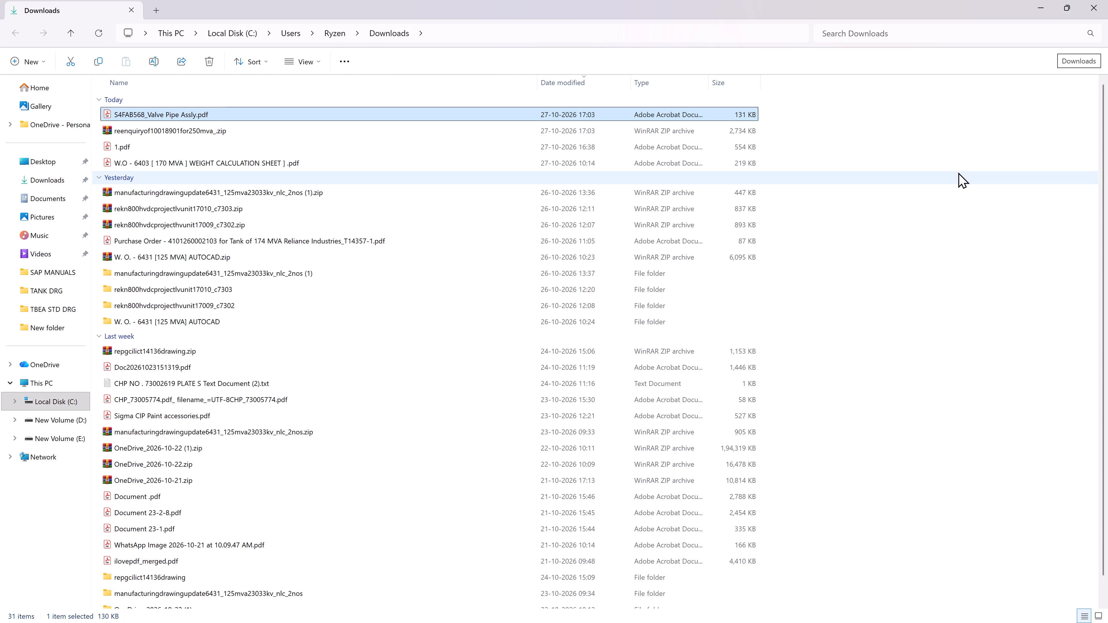
key("F2")
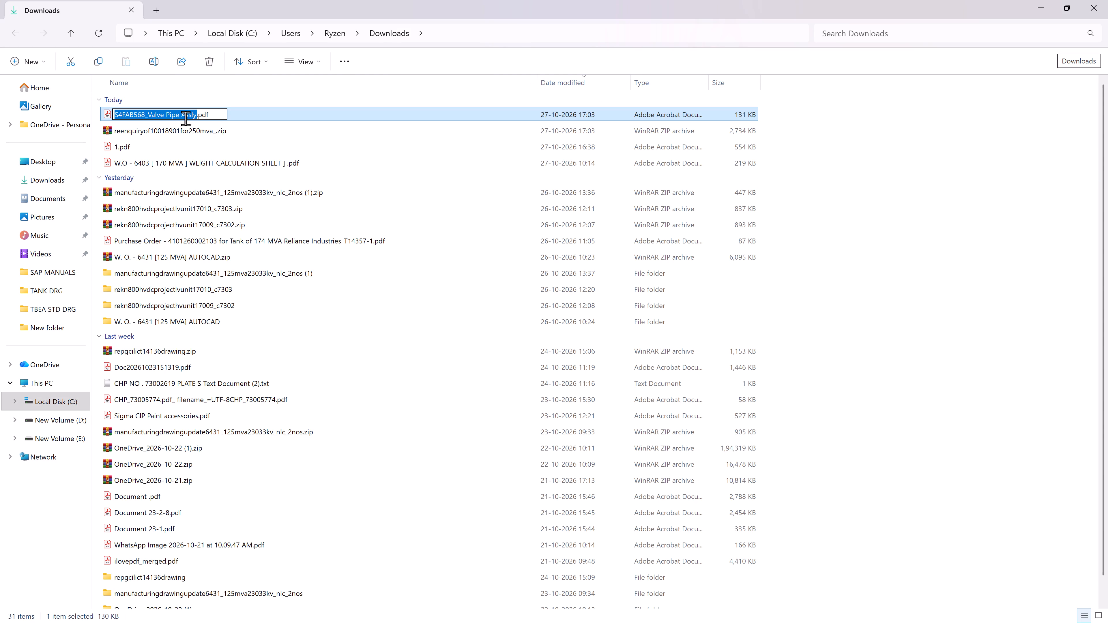
left_click(149, 112)
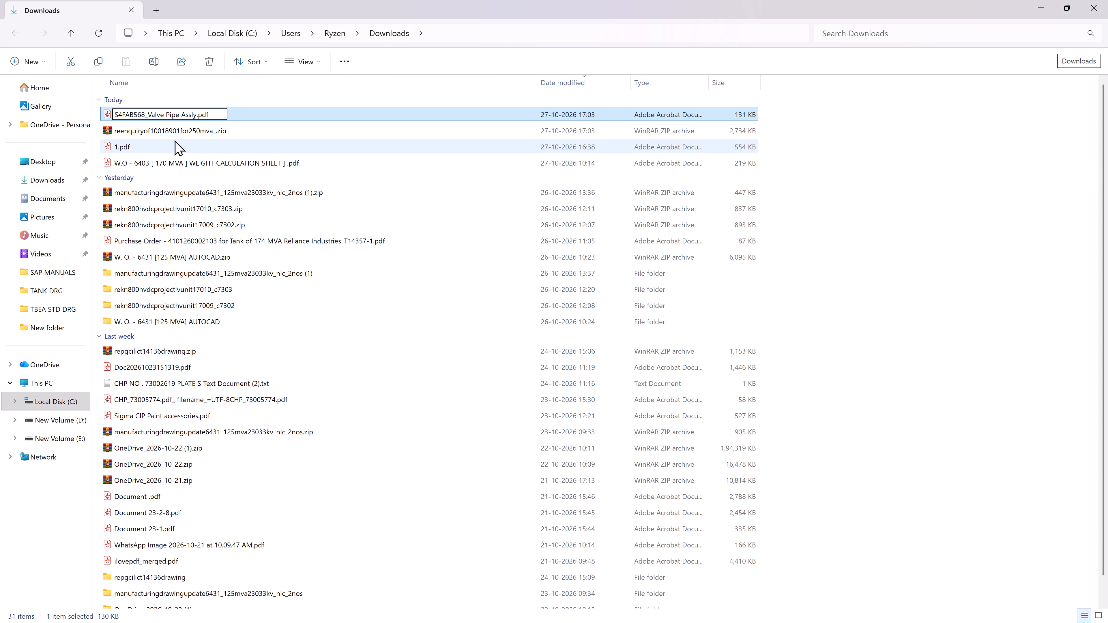
type("_REV")
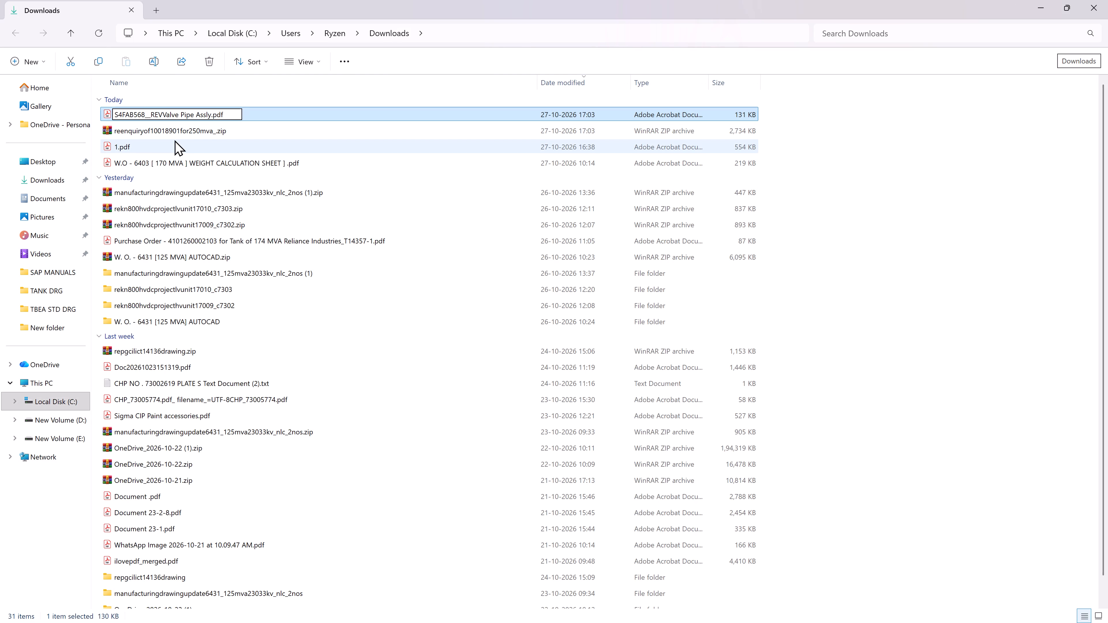
key("minus")
type("01")
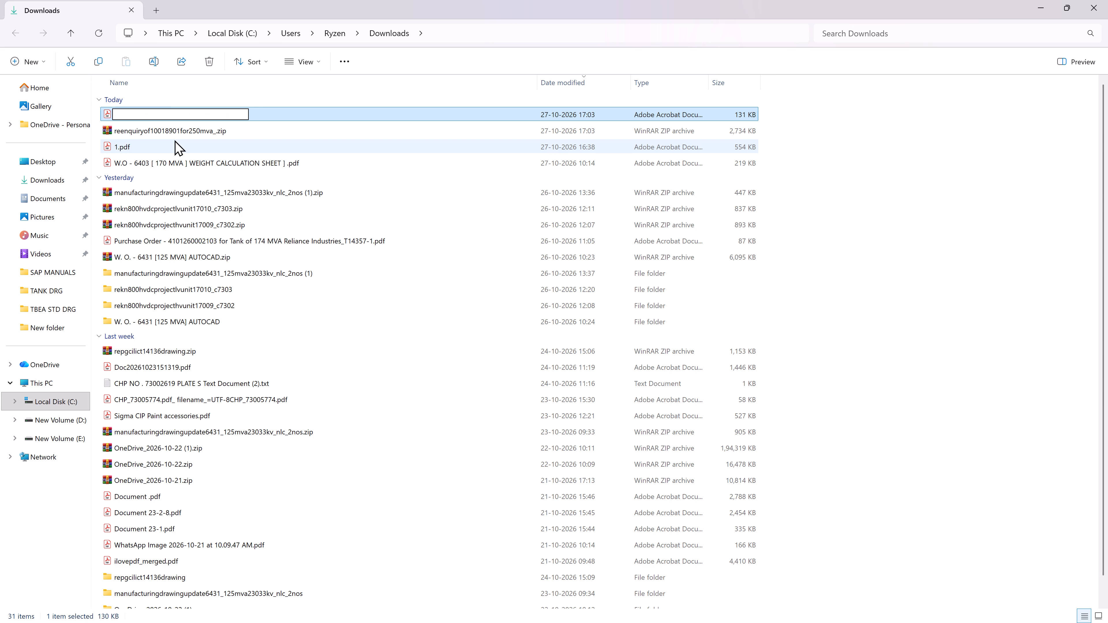
type("___")
key("Return")
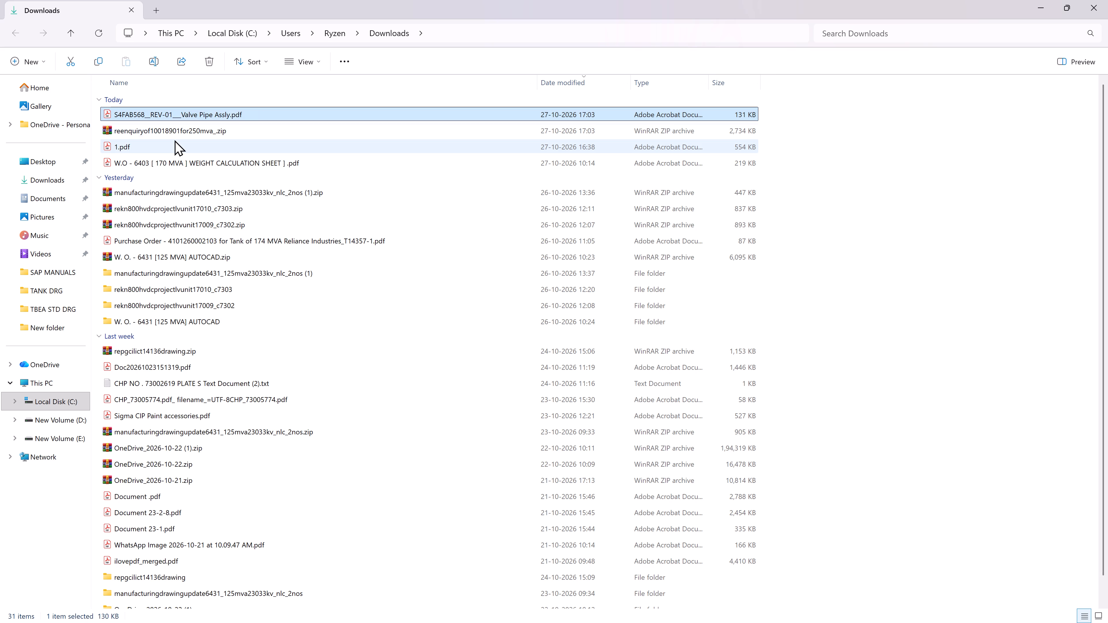
Move the renamed valve pipe PDF into the TANK DRG folder of W.O - 100189 [ 250 MVA ] SSEL TANK.
key("ctrl+x")
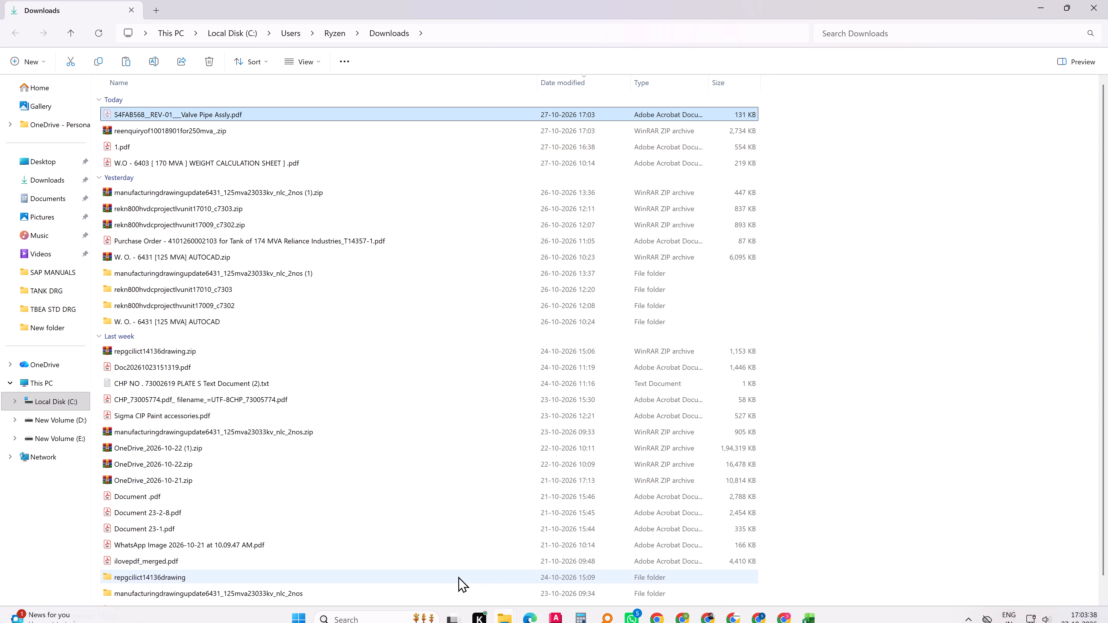
left_click(602, 610)
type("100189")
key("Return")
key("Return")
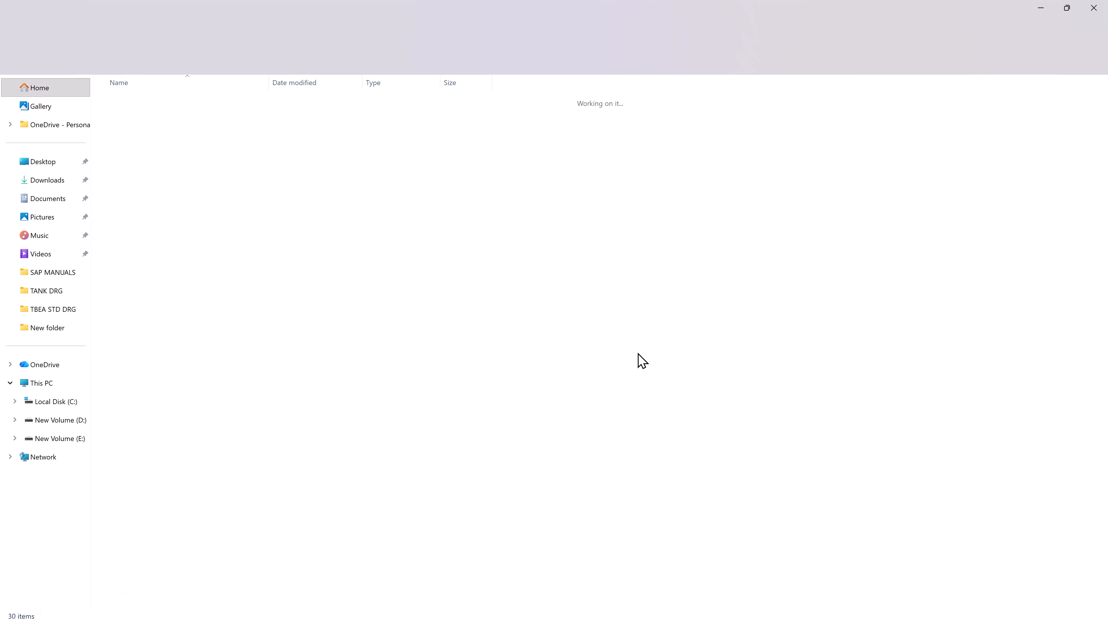
left_click(169, 106)
double_click(167, 112)
right_click_drag(257, 199, 259, 204)
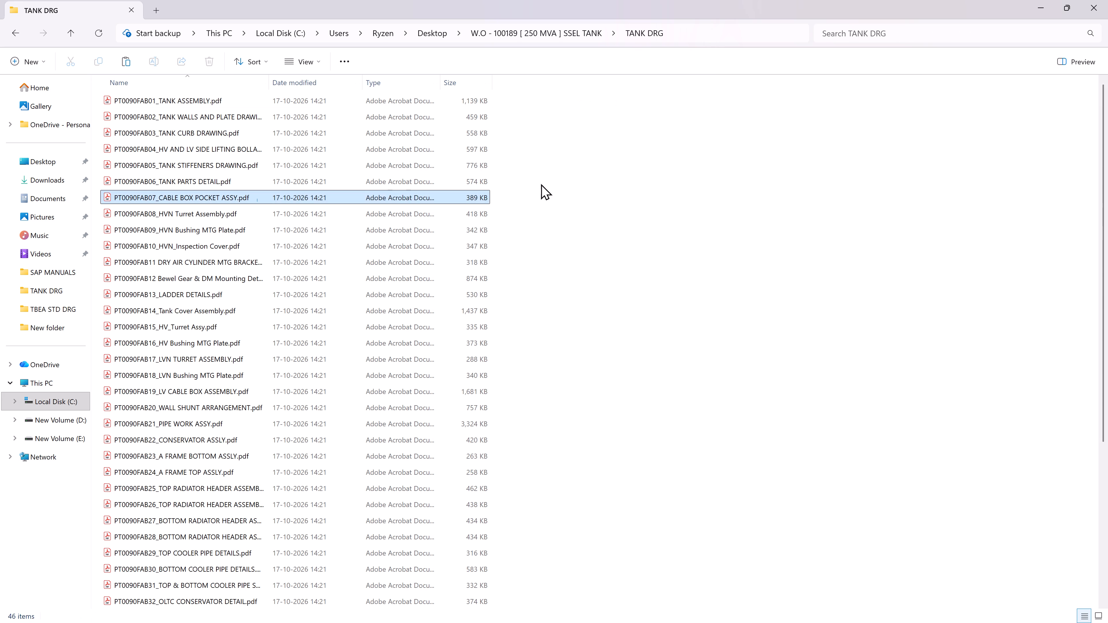
right_click(541, 184)
left_click(572, 200)
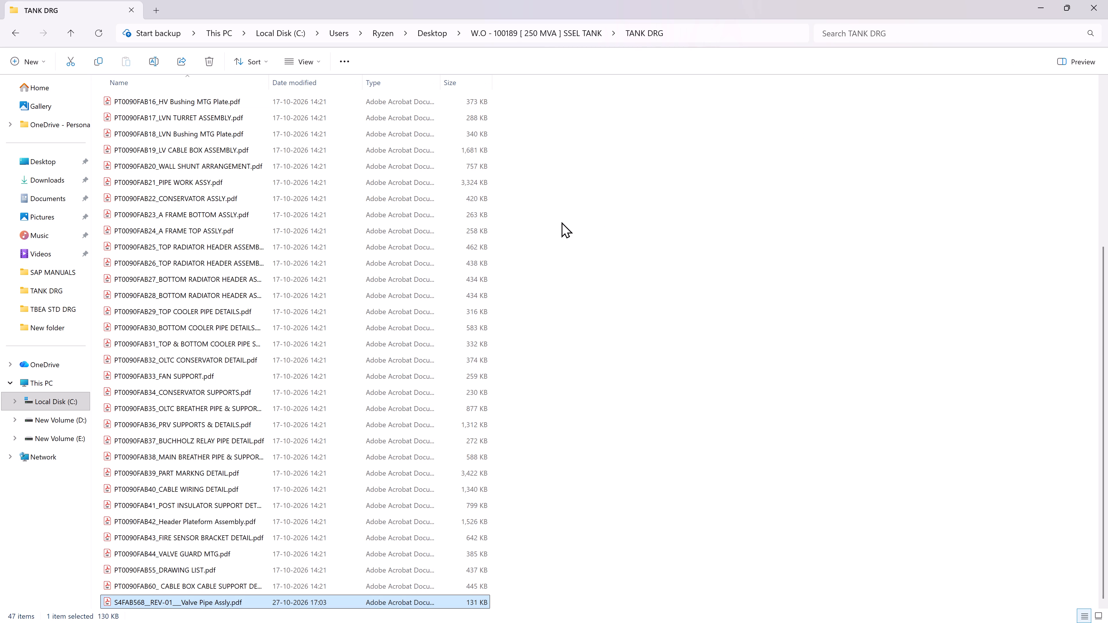
Extract the three PDFs from reenquiryof10018901for250mva_.zip in Downloads to a reenquiryof10018901for250mva_ folder on the Desktop.
key("super+Right")
left_click(56, 162)
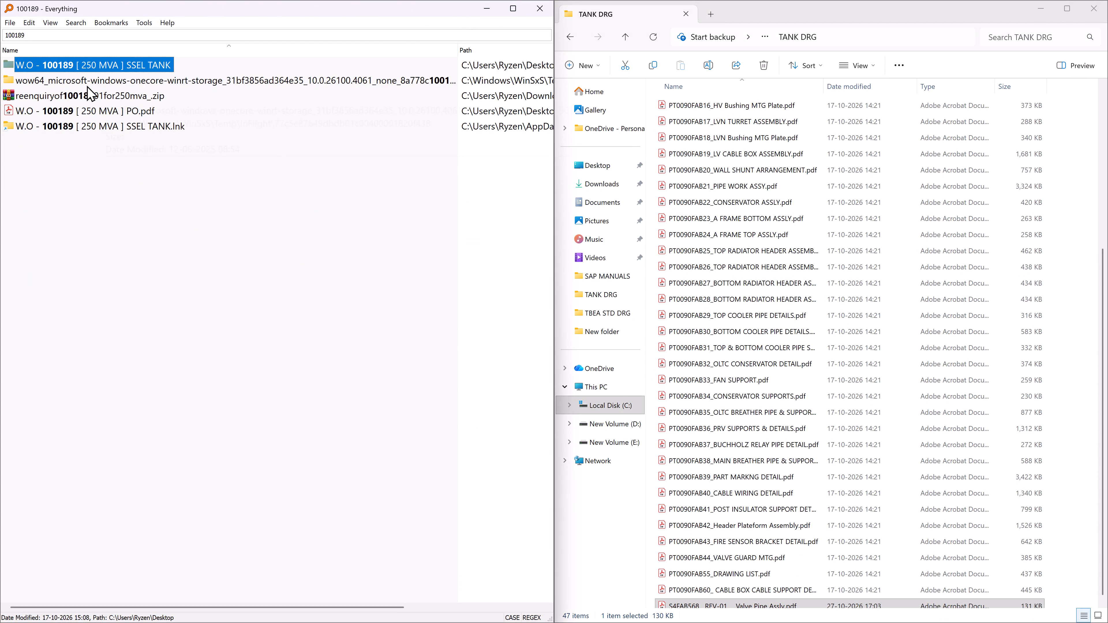
left_click(491, 8)
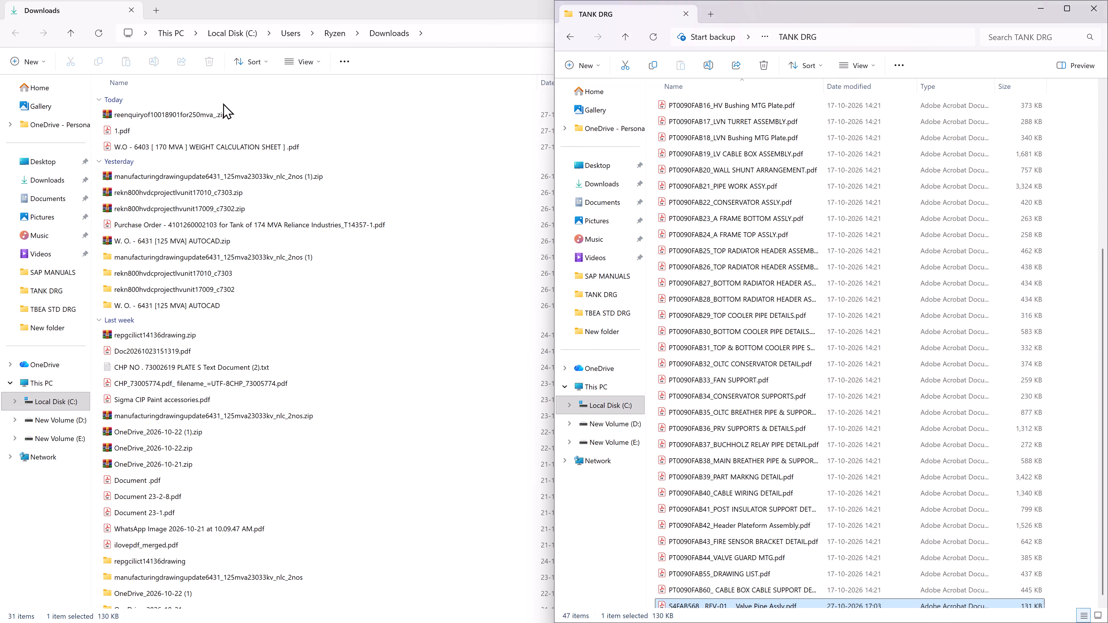
double_click(177, 111)
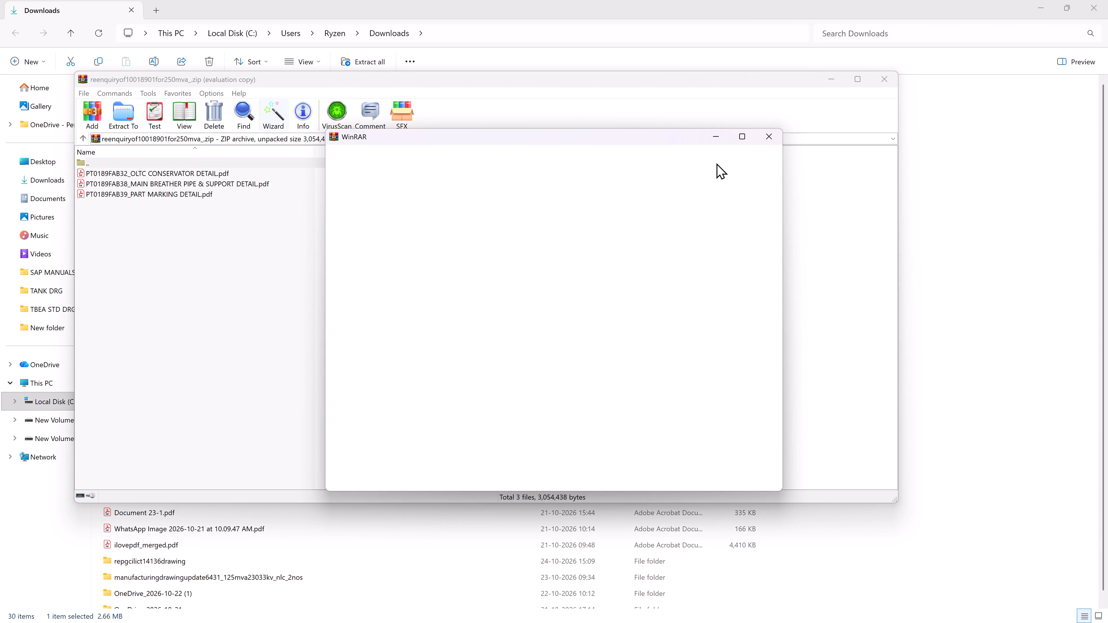
left_click(765, 139)
left_click_drag(165, 202, 143, 168)
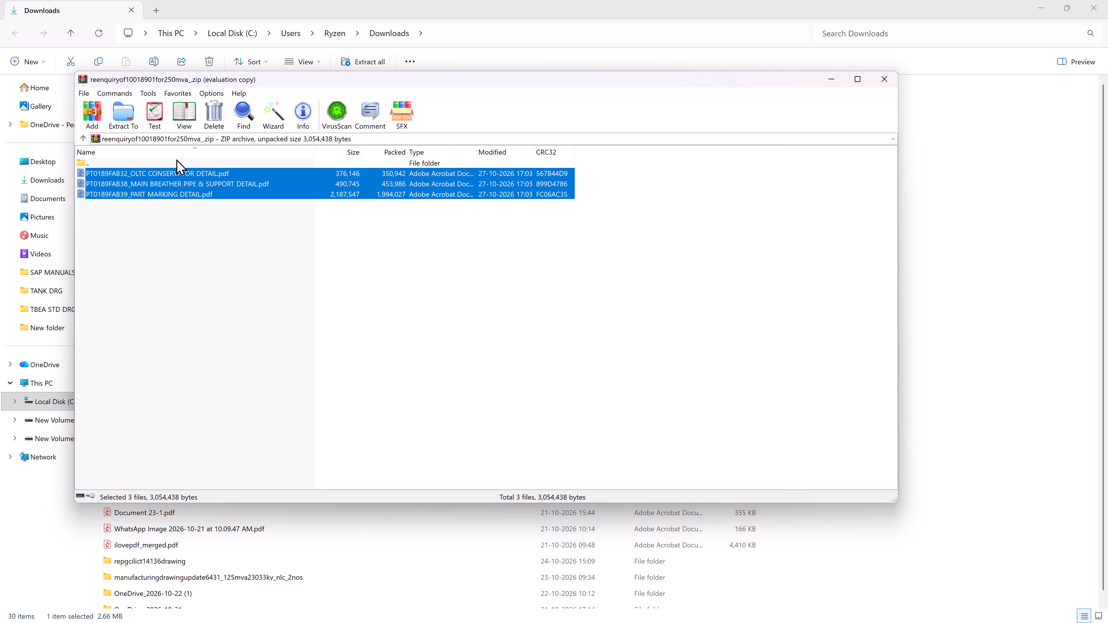
left_click(270, 117)
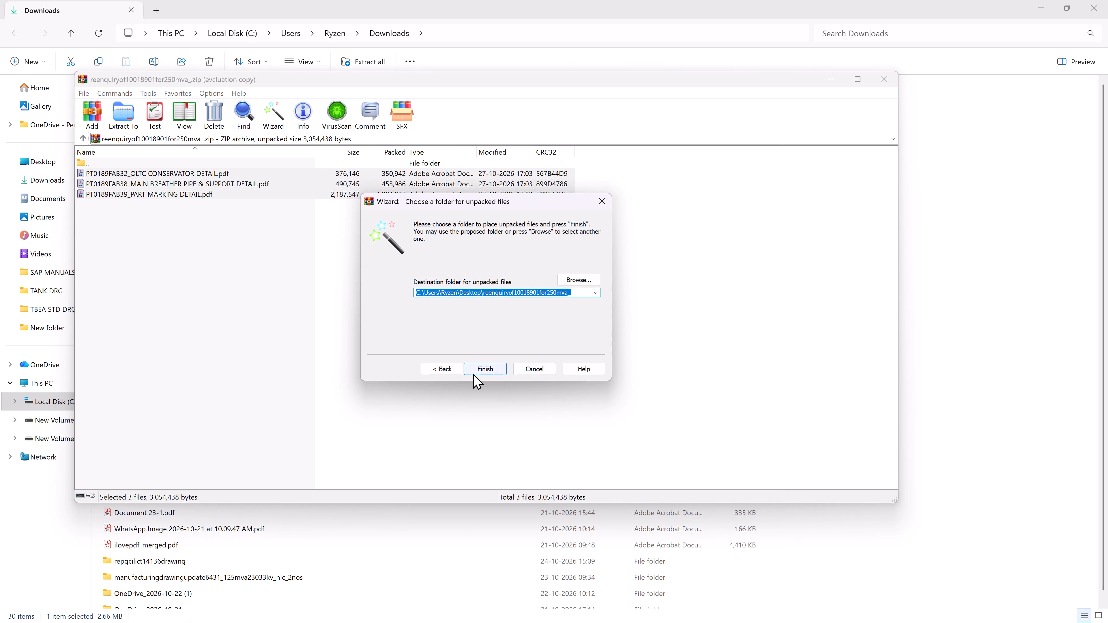
left_click(482, 367)
View the extracted OLTC conservator, main breather pipe and part marking drawings one after another, closing each.
double_click(214, 103)
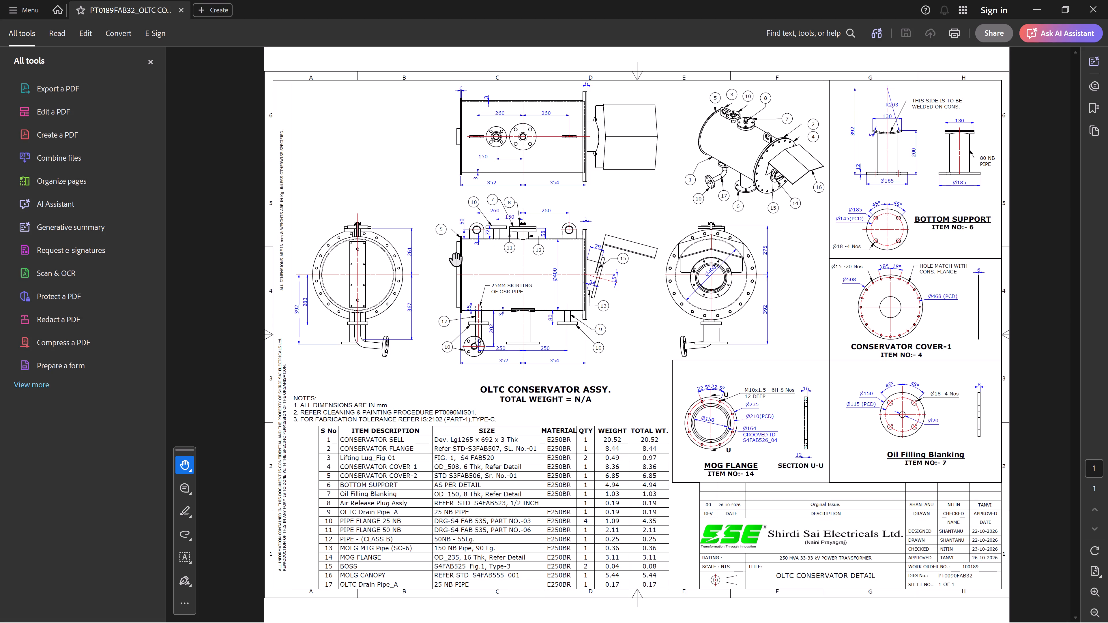
left_click(1107, 0)
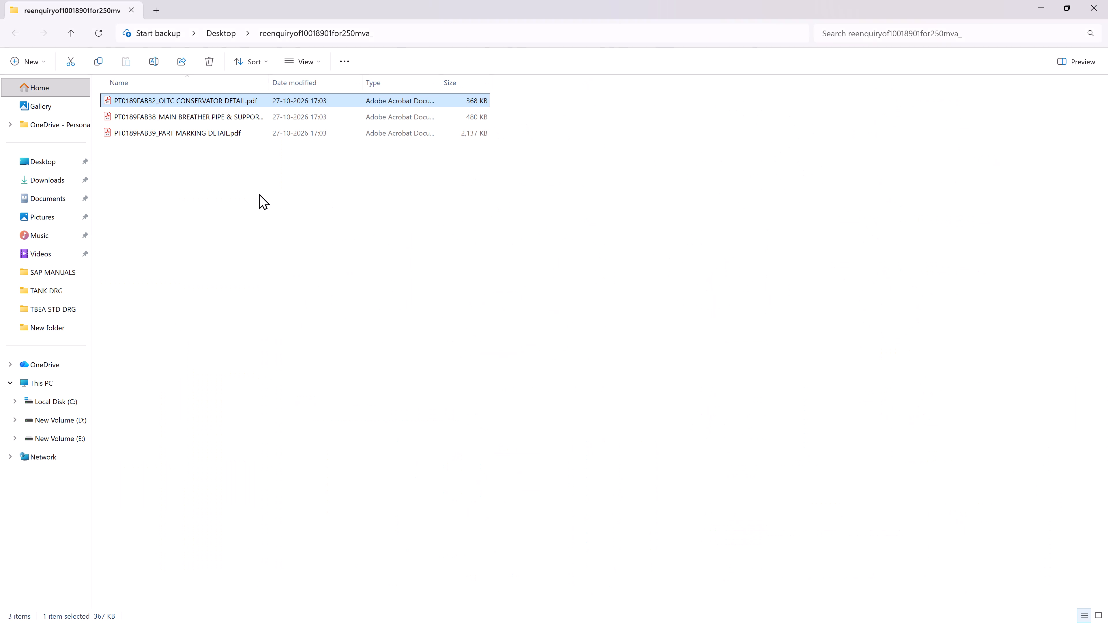
double_click(210, 118)
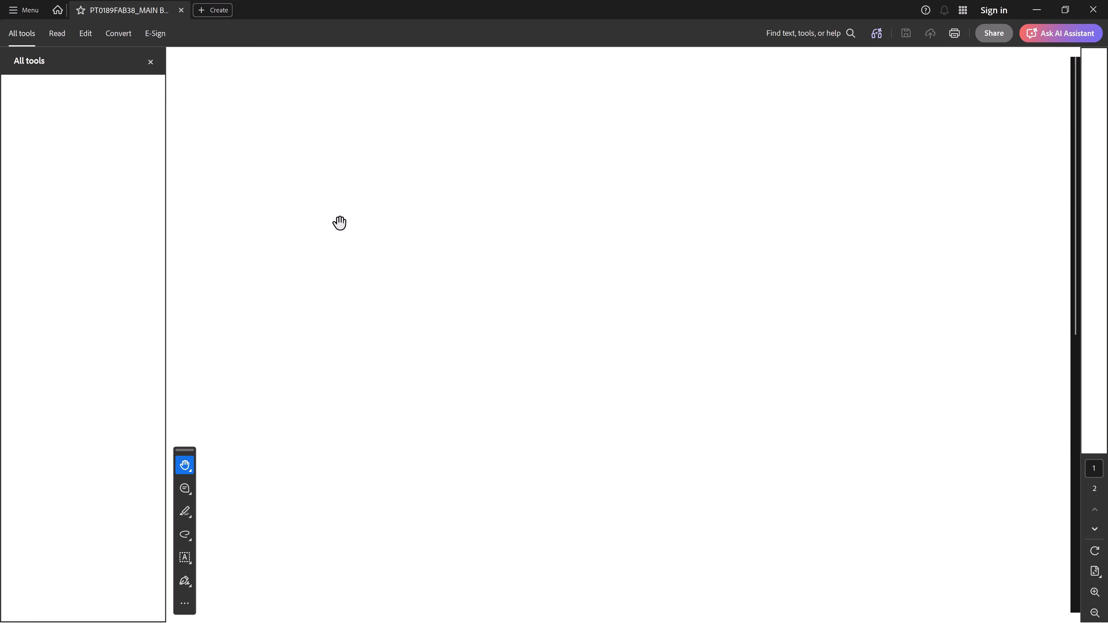
left_click(1107, 0)
triple_click(170, 135)
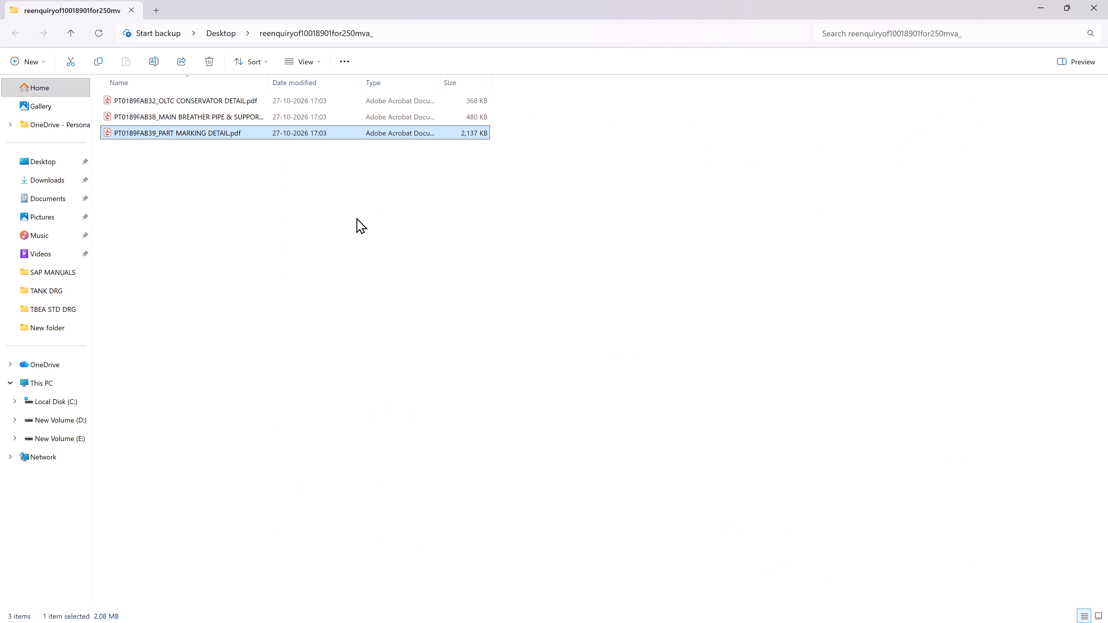
double_click(268, 128)
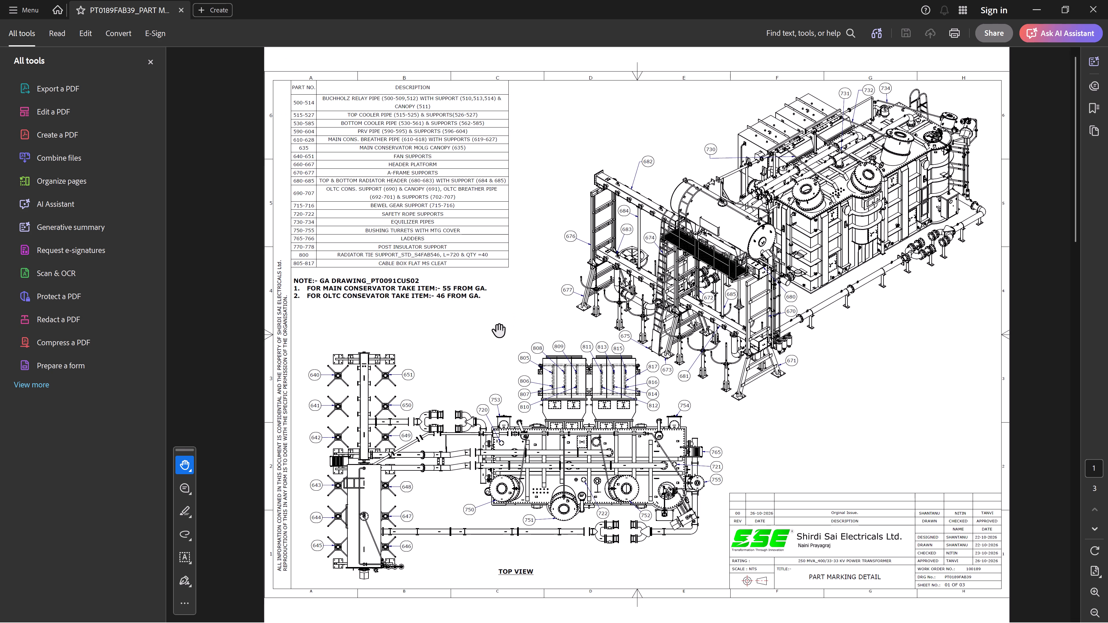
left_click(1107, 0)
Cut the three extracted PDFs from the reenquiryof10018901for250mva_ folder and go to the W.O - 100189 [ 250 MVA ] SSEL TANK folder, checking its PO subfolder.
left_click(1097, 7)
left_click_drag(205, 143, 177, 90)
key("ctrl+x")
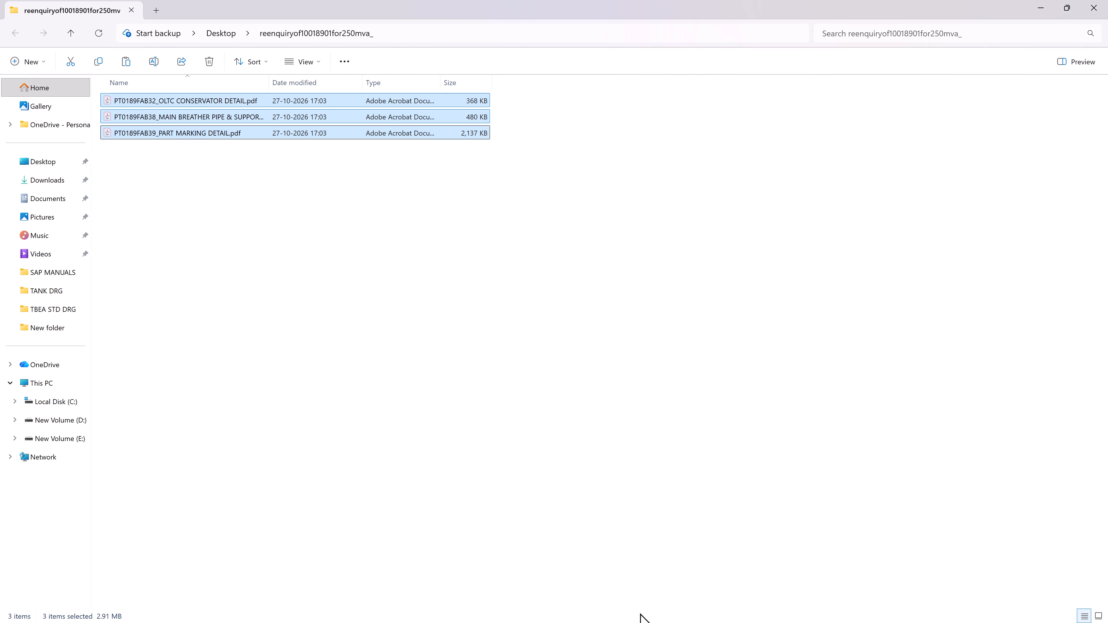
left_click(1038, 3)
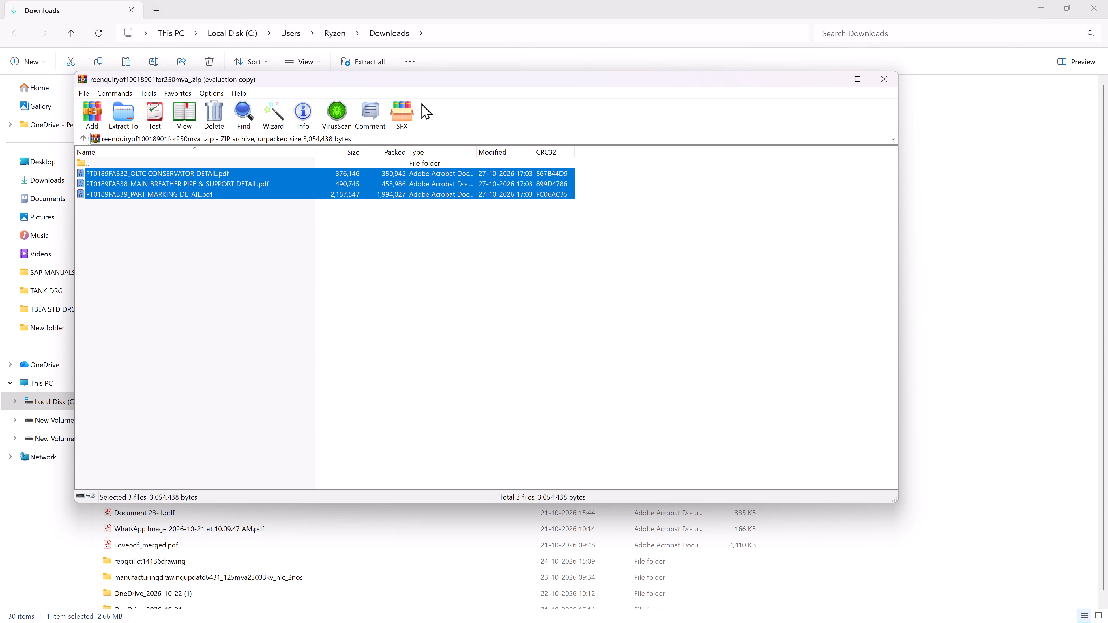
left_click(833, 75)
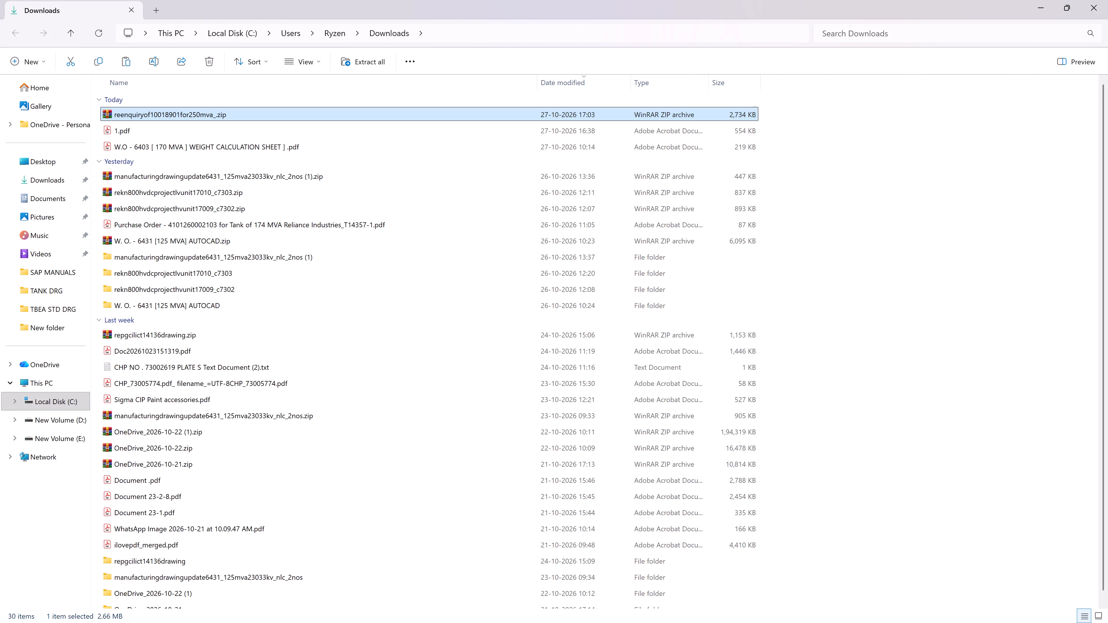
left_click(1036, 10)
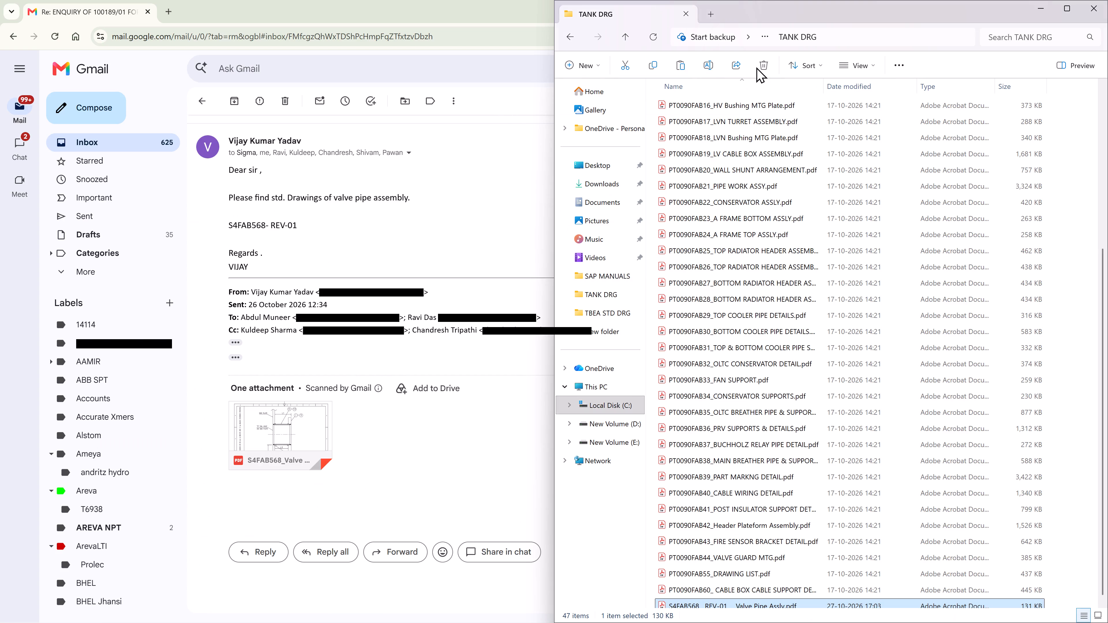
right_click(1089, 136)
left_click(853, 147)
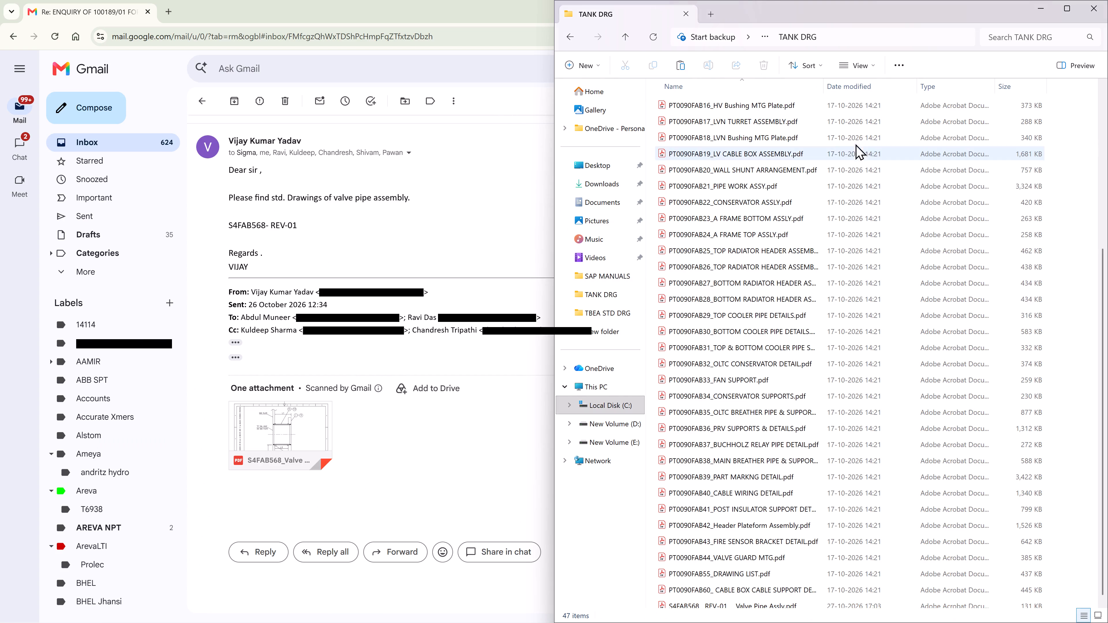
left_click(618, 36)
double_click(690, 104)
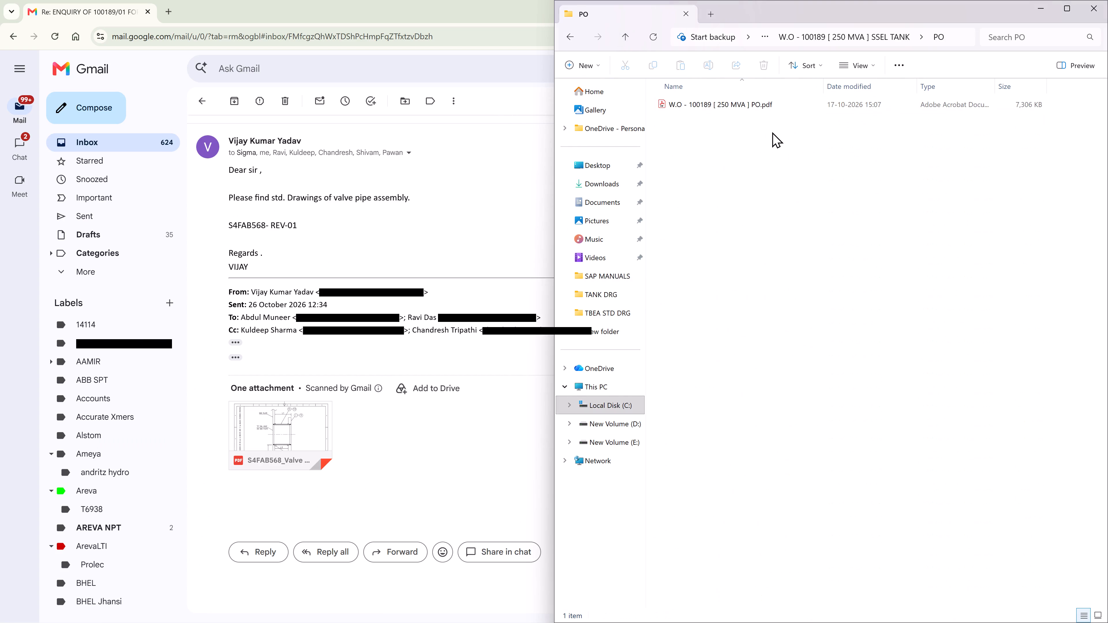
left_click(626, 37)
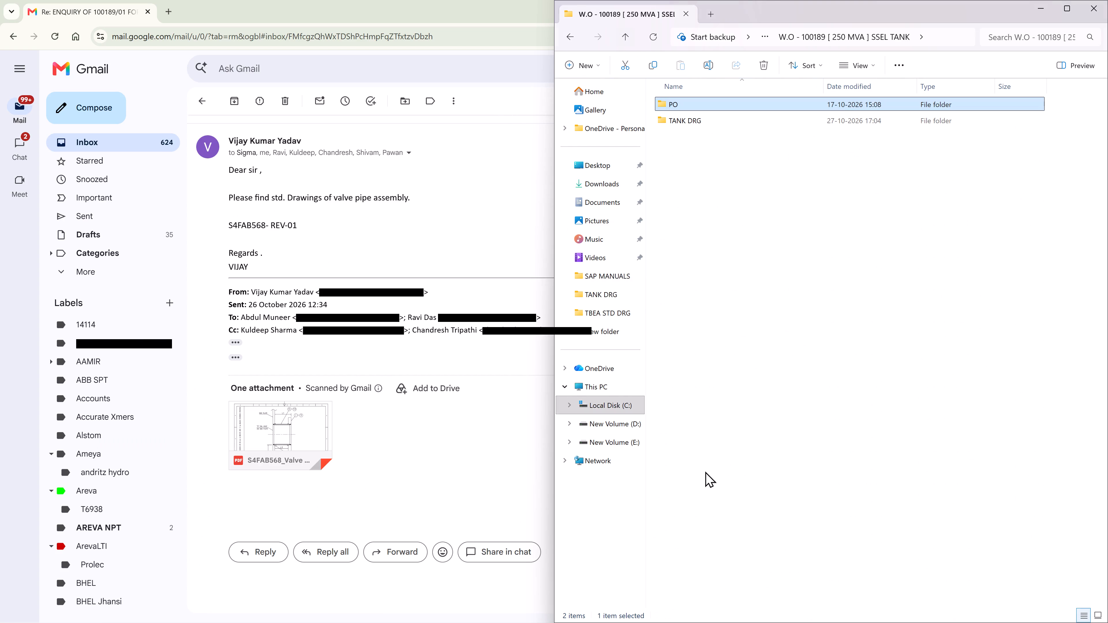
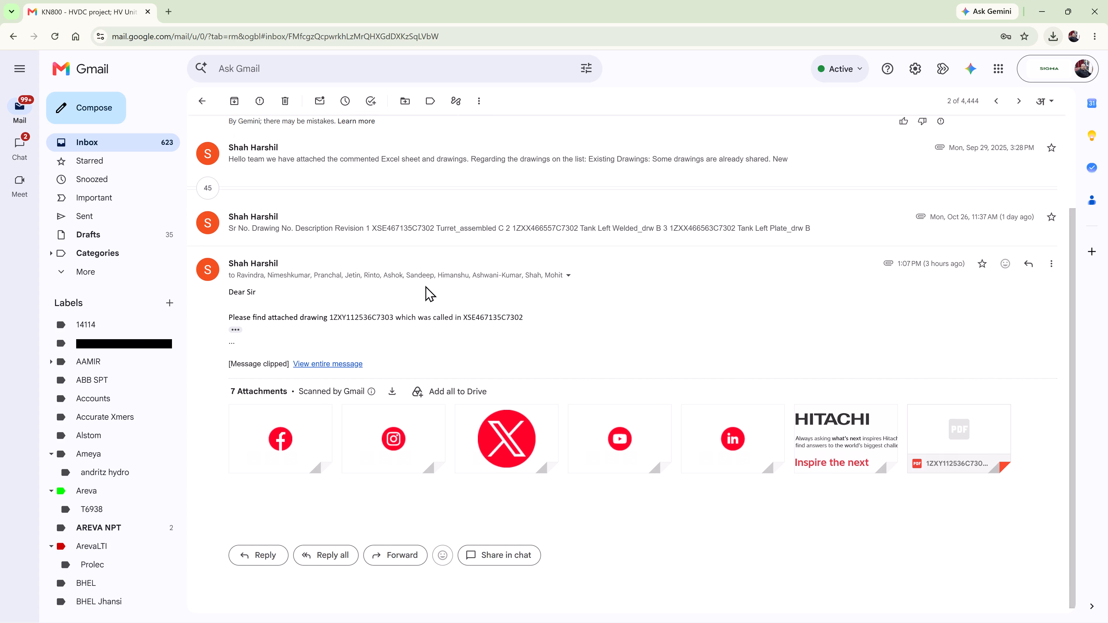
Download the attachment 1ZXY112536C7303 Plate.pdf from the latest message in the KN800 HVDC project email thread.
scroll(425, 286, "down", 2)
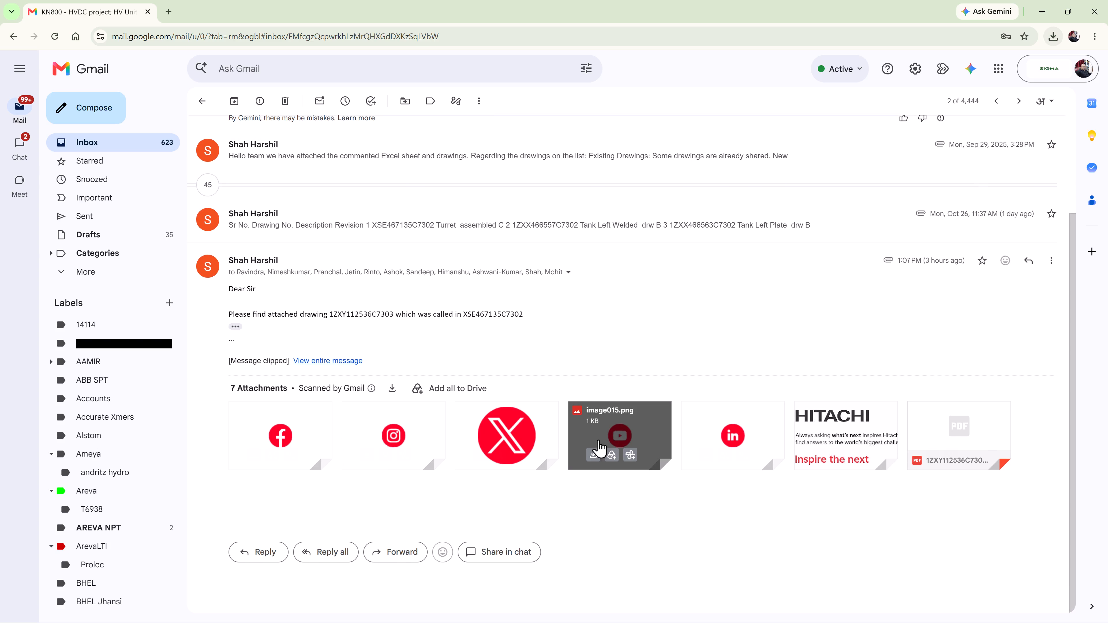
left_click(933, 455)
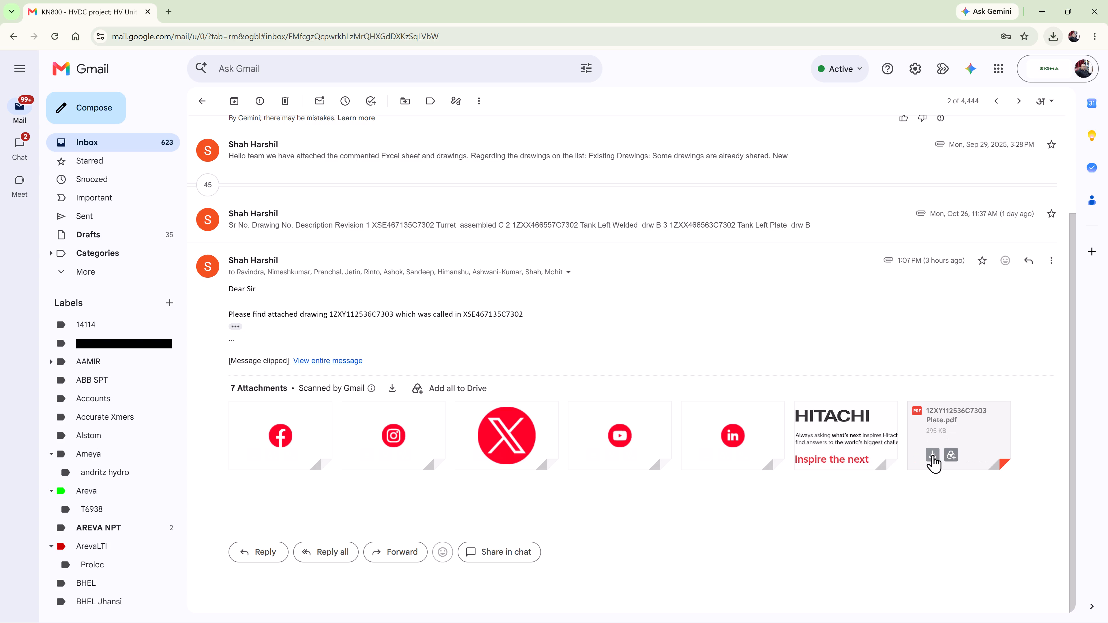
Open the downloaded 1ZXY112536C7303 Plate.pdf from the Downloads folder, review the plate drawing, and close it.
left_click(1018, 64)
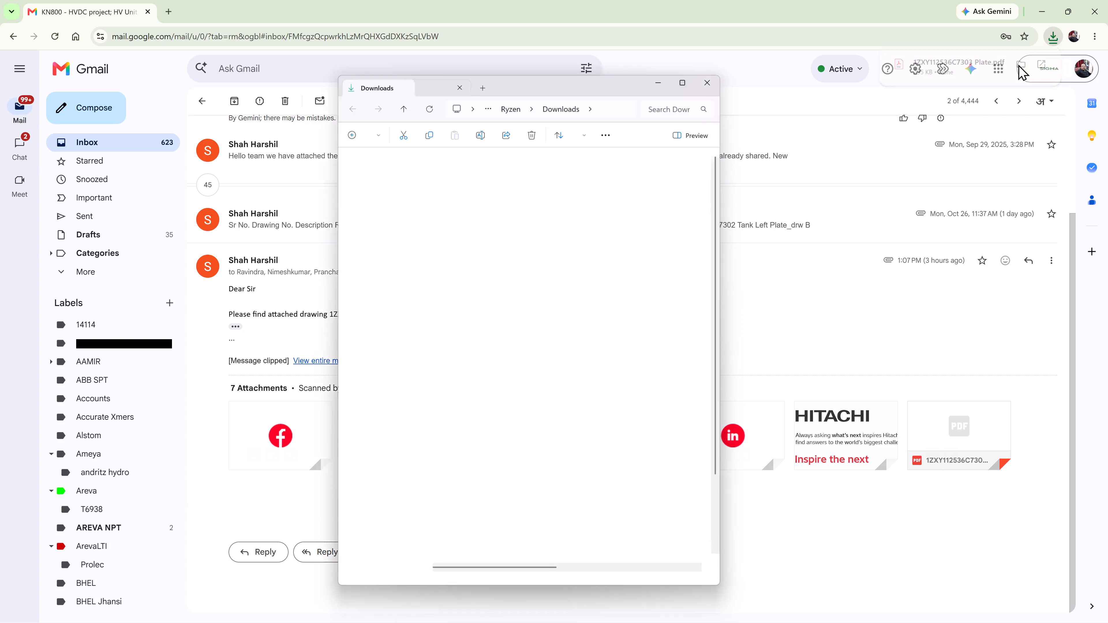
double_click(516, 194)
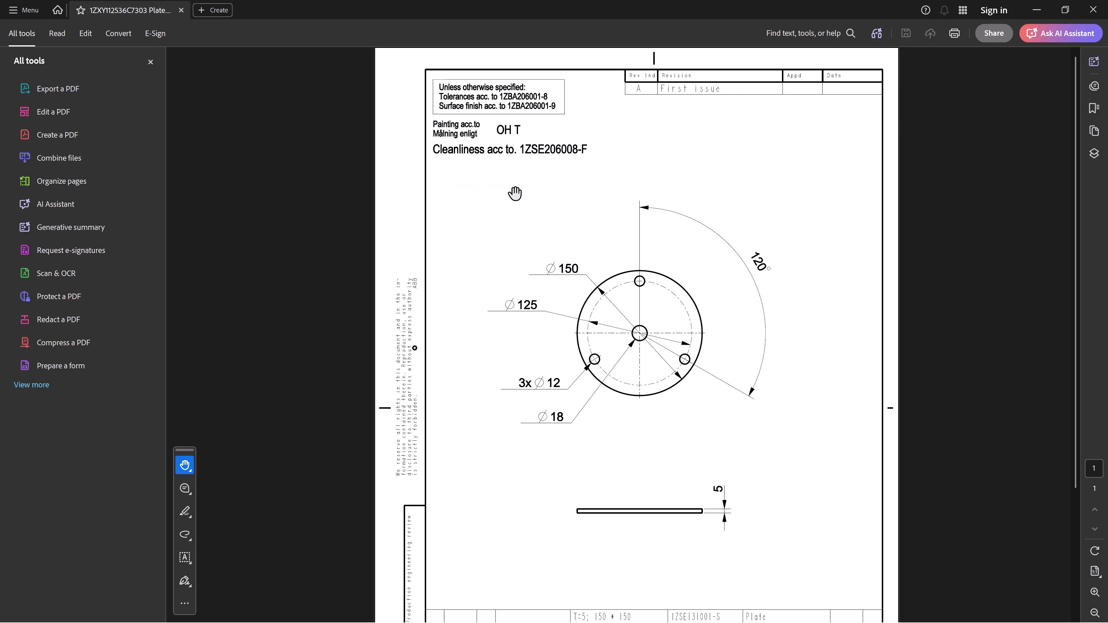
left_click(1107, 0)
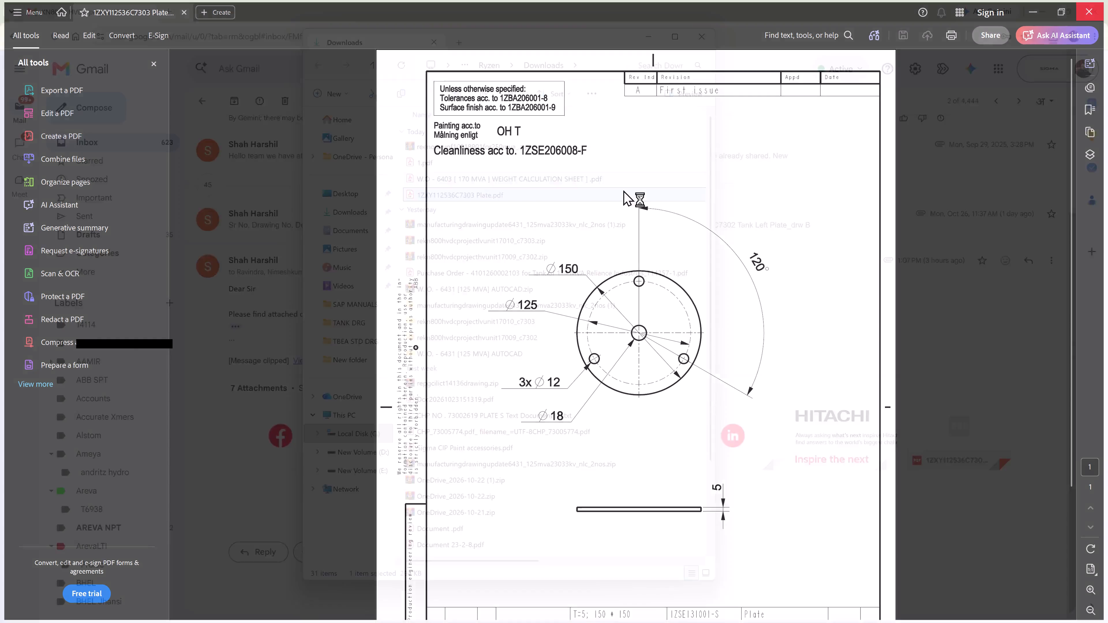
Rename the downloaded 1ZXY112536C7303 plate PDF in the Downloads folder as 1ZXY112536C7303__REV-A__Plate.pdf.
key("F2")
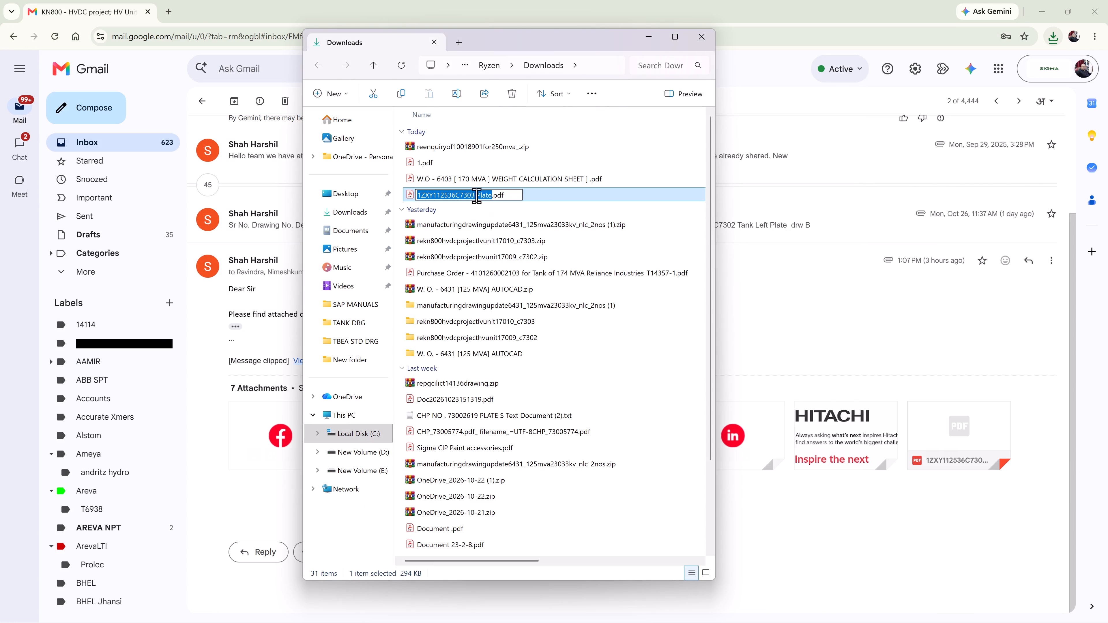
left_click(476, 195)
key("BackSpace")
type("__REV")
type("-A__")
key("Return")
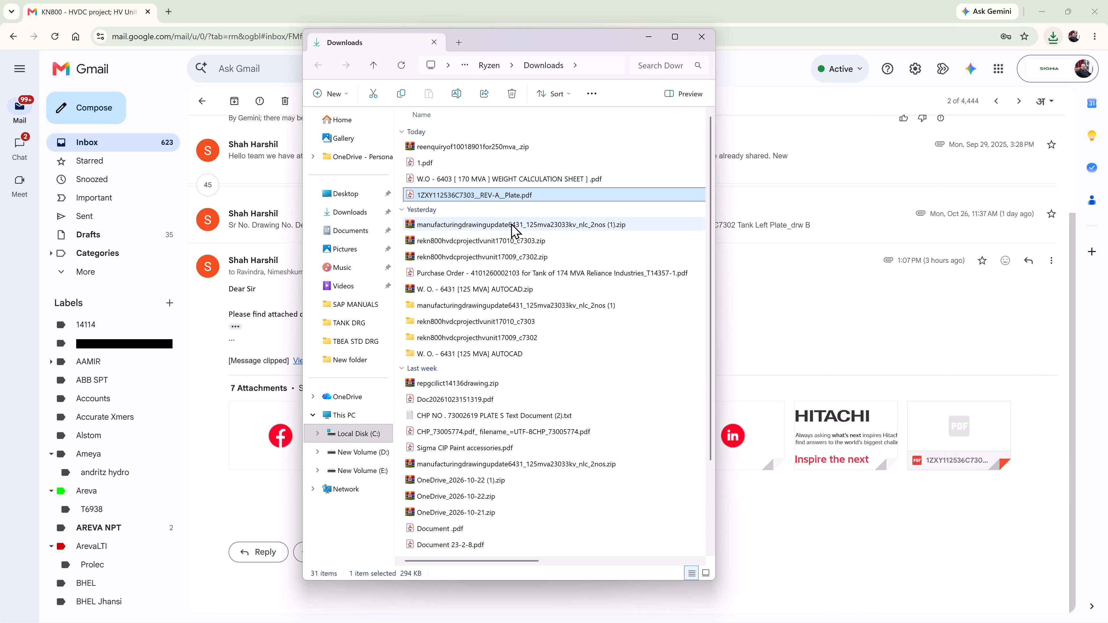
Cut the renamed plate PDF from Downloads and switch to Everything, ready to search for its destination folder.
key("ctrl+x")
left_click(647, 38)
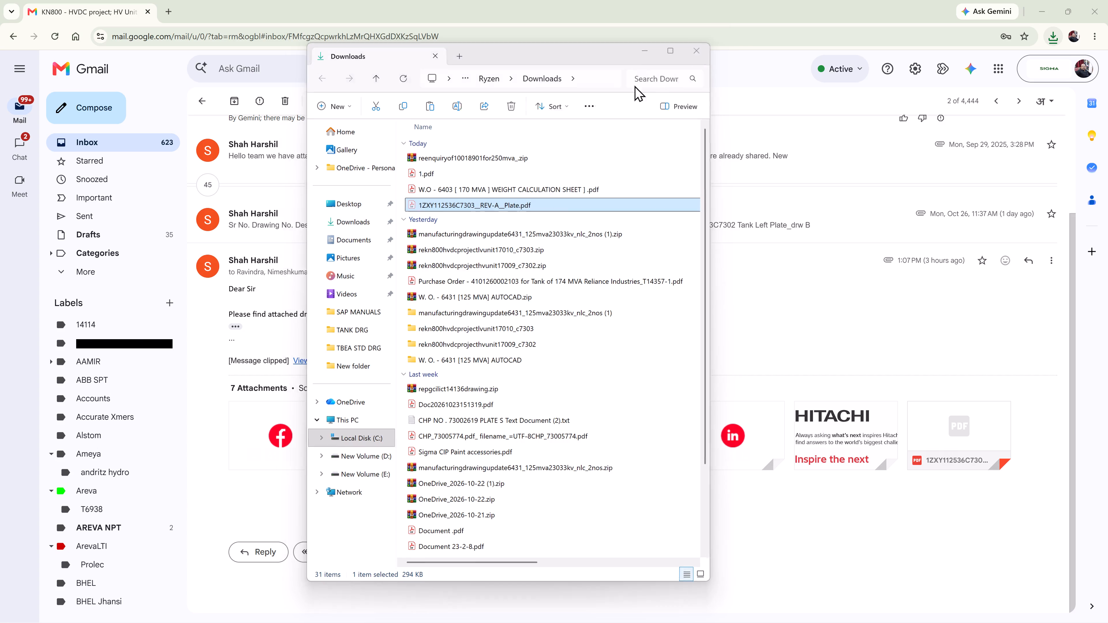
scroll(478, 299, "up", 8)
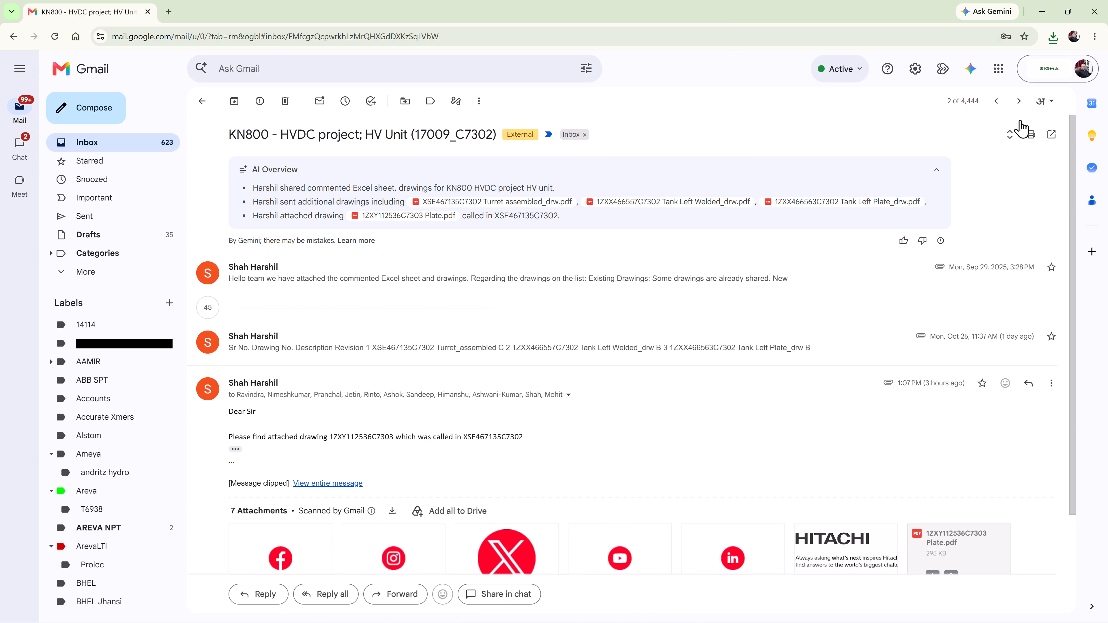
left_click(1046, 0)
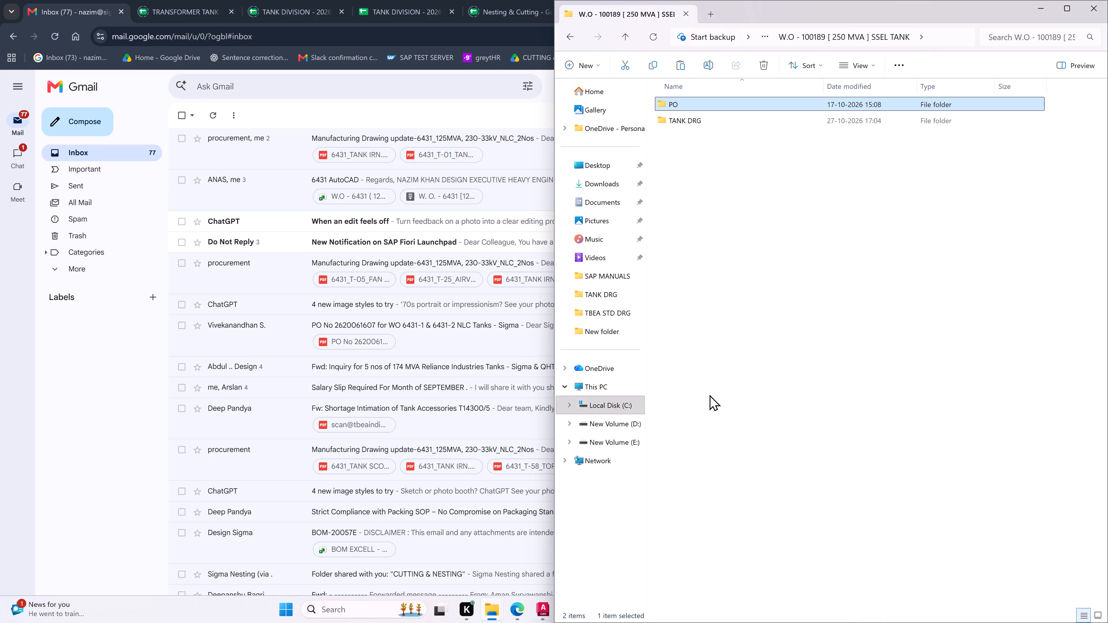
left_click(238, 616)
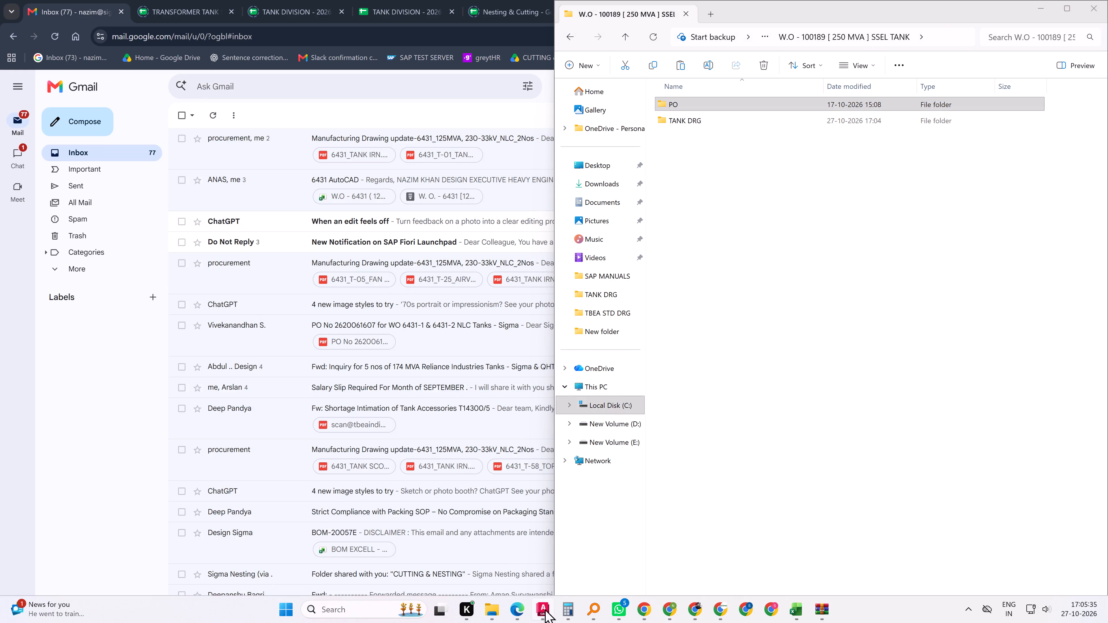
left_click(589, 611)
left_click(51, 35)
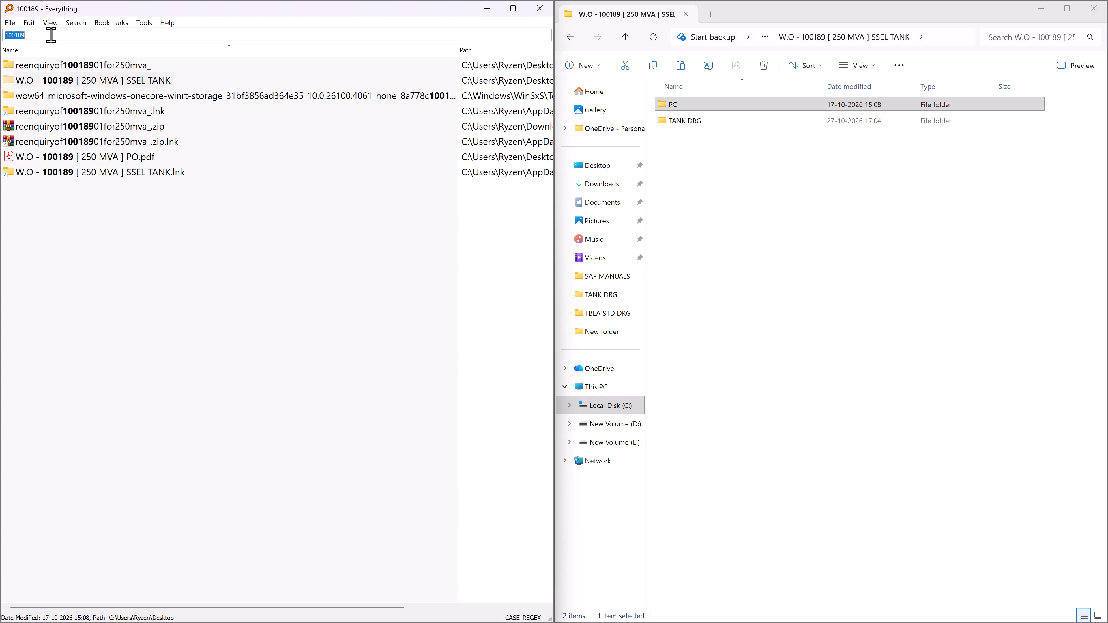
Search for 17009, paste the cut plate PDF into W.O -17009's TANK DRG > Hitachi-HVDC 400 & 800 mva folder, and close the folder window.
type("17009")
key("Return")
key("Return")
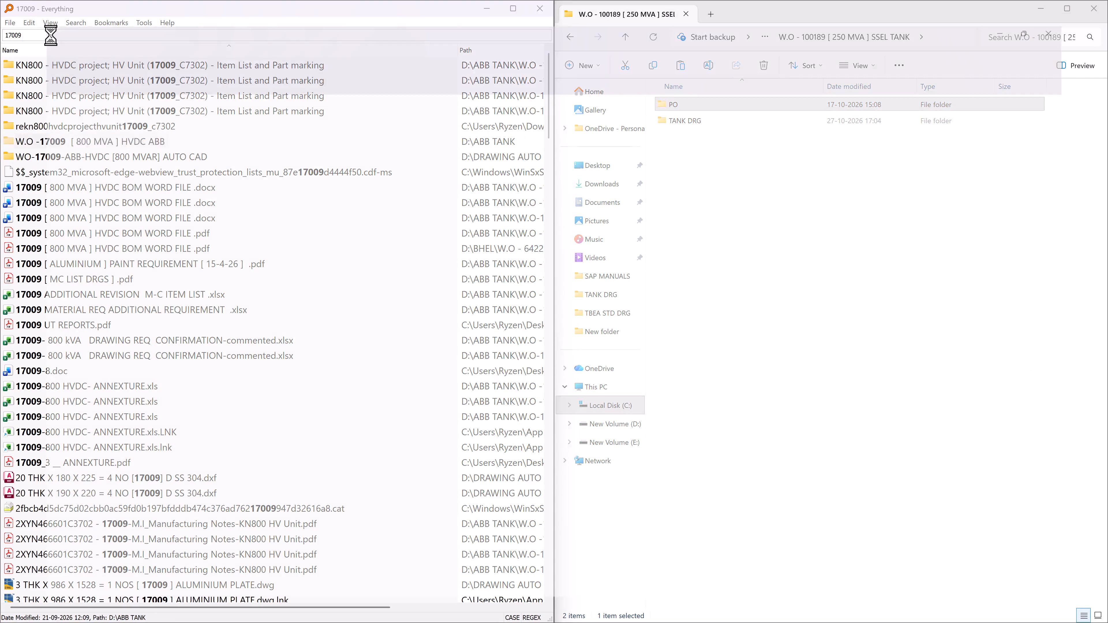
double_click(175, 185)
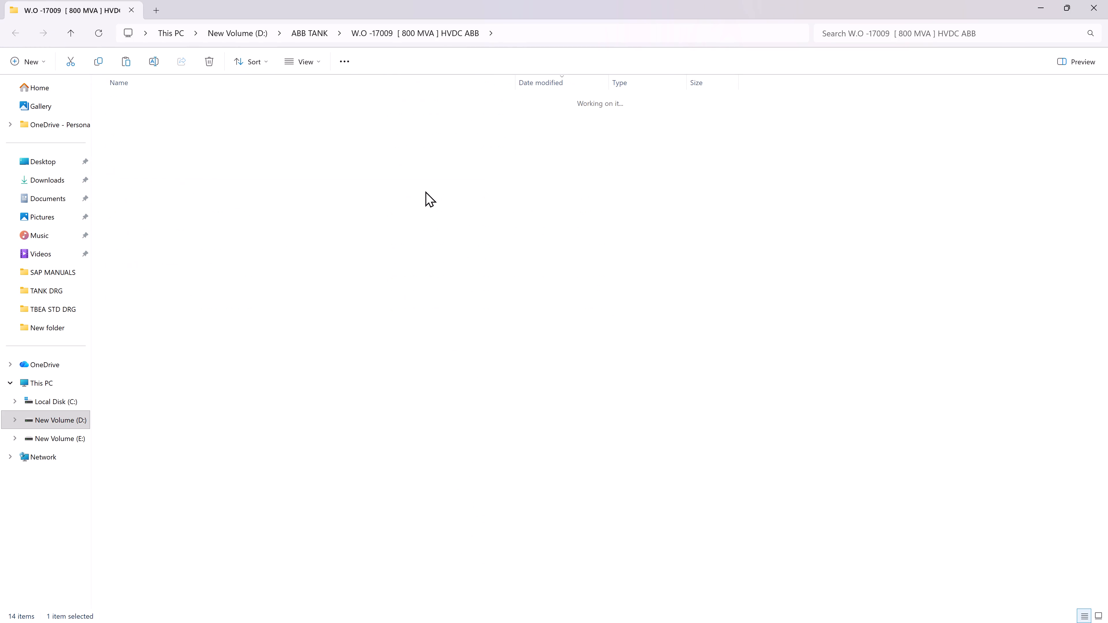
right_click(785, 161)
double_click(238, 106)
right_click(788, 184)
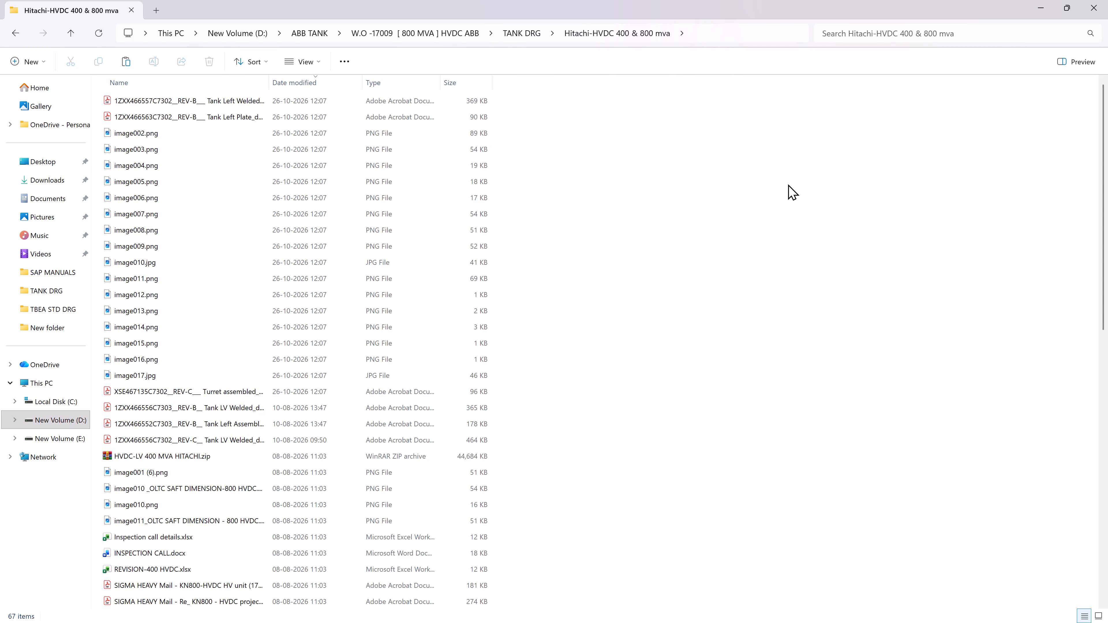
left_click(801, 198)
left_click(721, 186)
left_click(1107, 0)
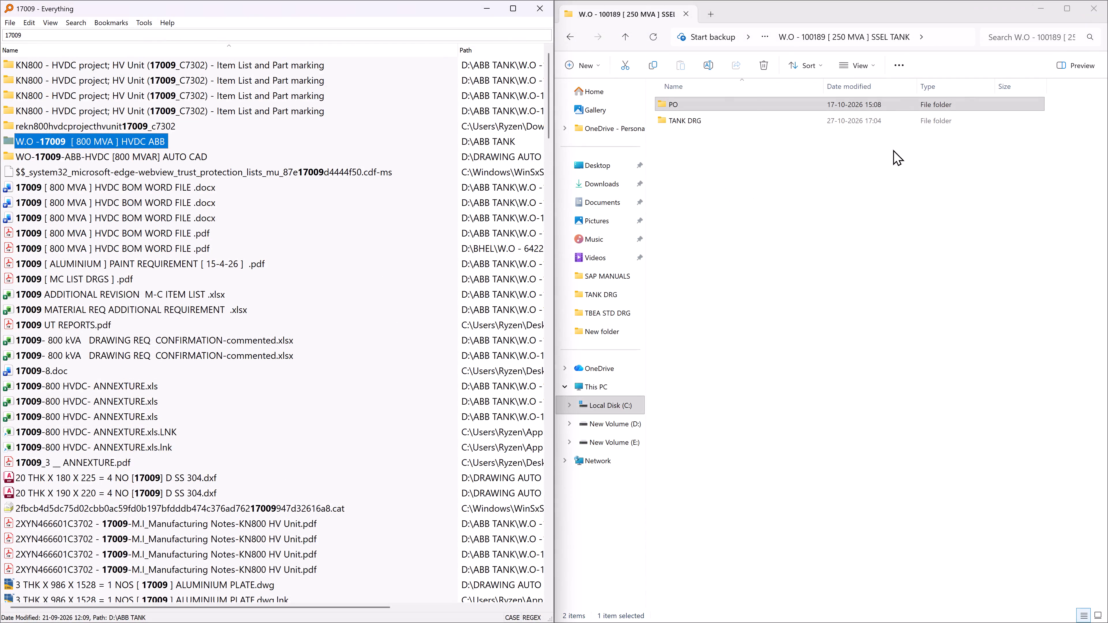
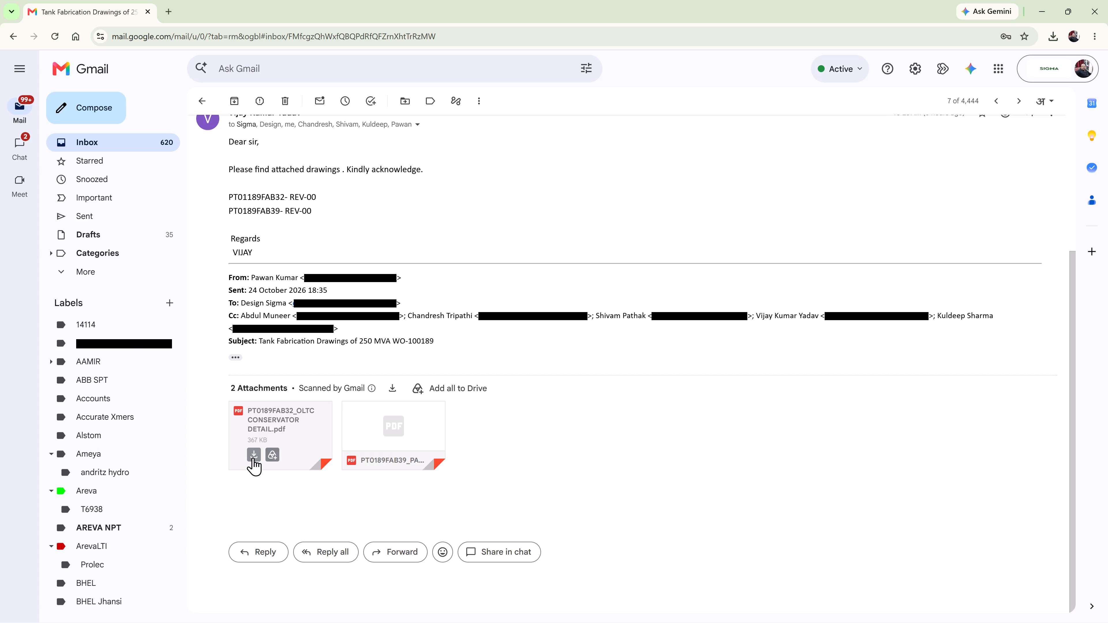
Download the PT0189FAB32 OLTC conservator and PT0189FAB39 part marking PDFs from the email, closing the PDF viewer that opens them.
left_click(253, 457)
left_click(366, 458)
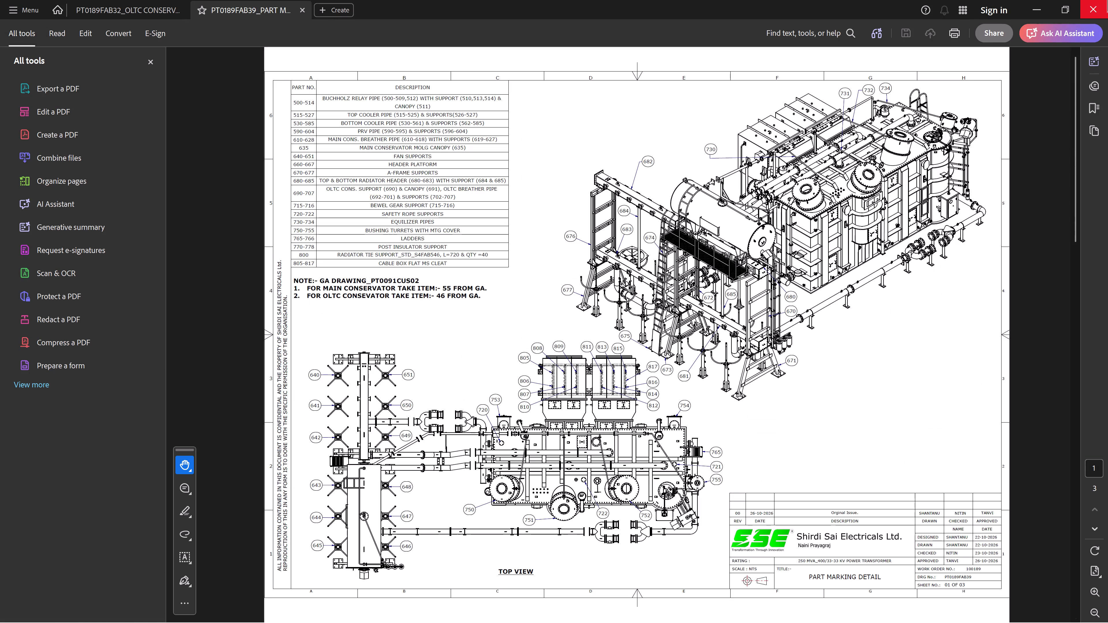
left_click(1106, 1)
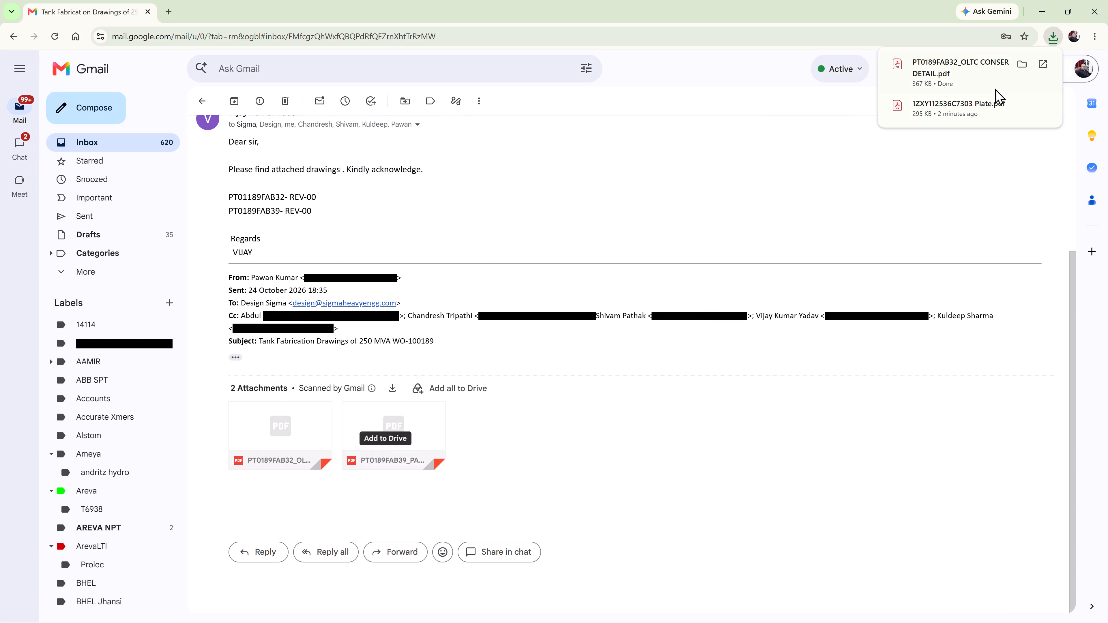
Cut the downloaded PT0189FAB32_OLTC CONSERVATOR DETAIL and PT0189FAB39_PART MARKING DETAIL PDFs from the Downloads folder.
left_click(1019, 61)
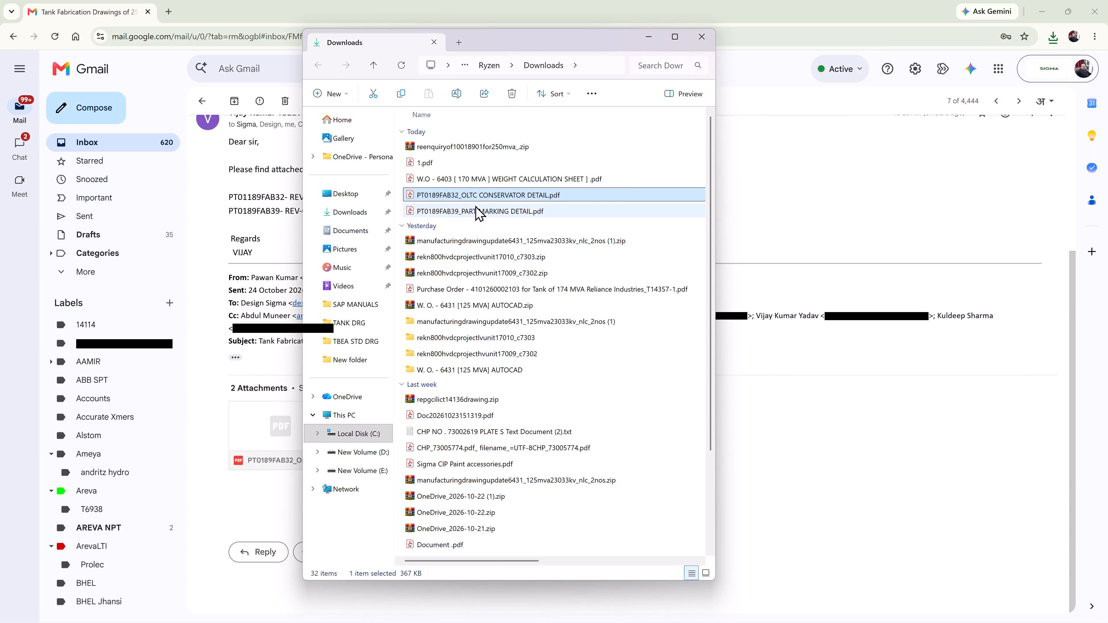
left_click(474, 208)
left_click(471, 195)
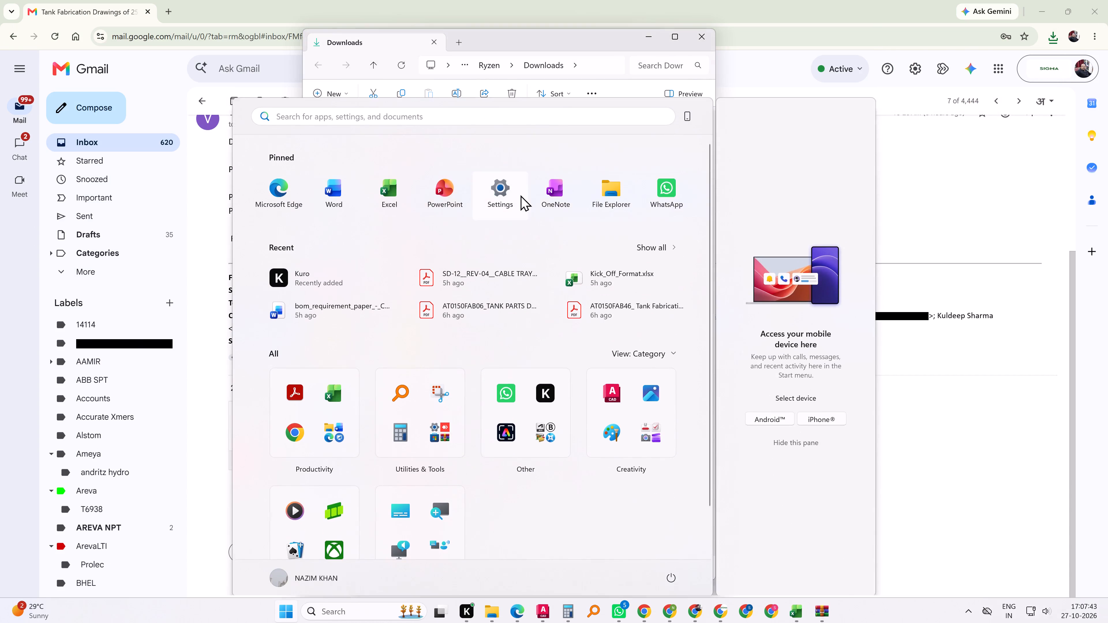
left_click(475, 210, "ctrl")
key("ctrl+x")
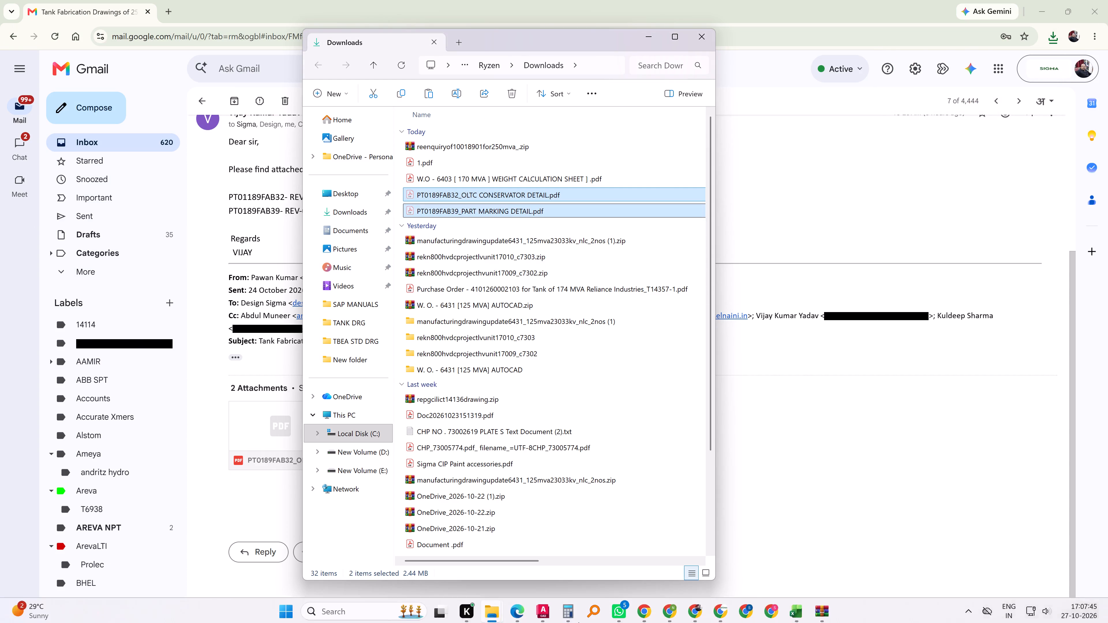
Search Everything for 100189 and open the TANK DRG folder inside W.O - 100189 [ 250 MVA ] SSEL TANK.
left_click(595, 610)
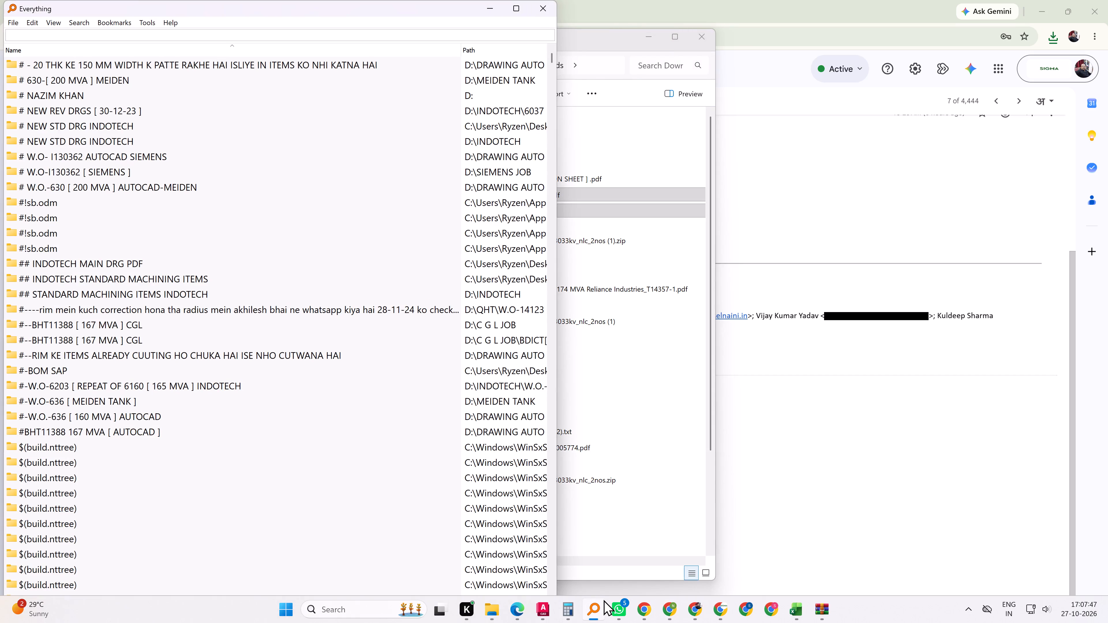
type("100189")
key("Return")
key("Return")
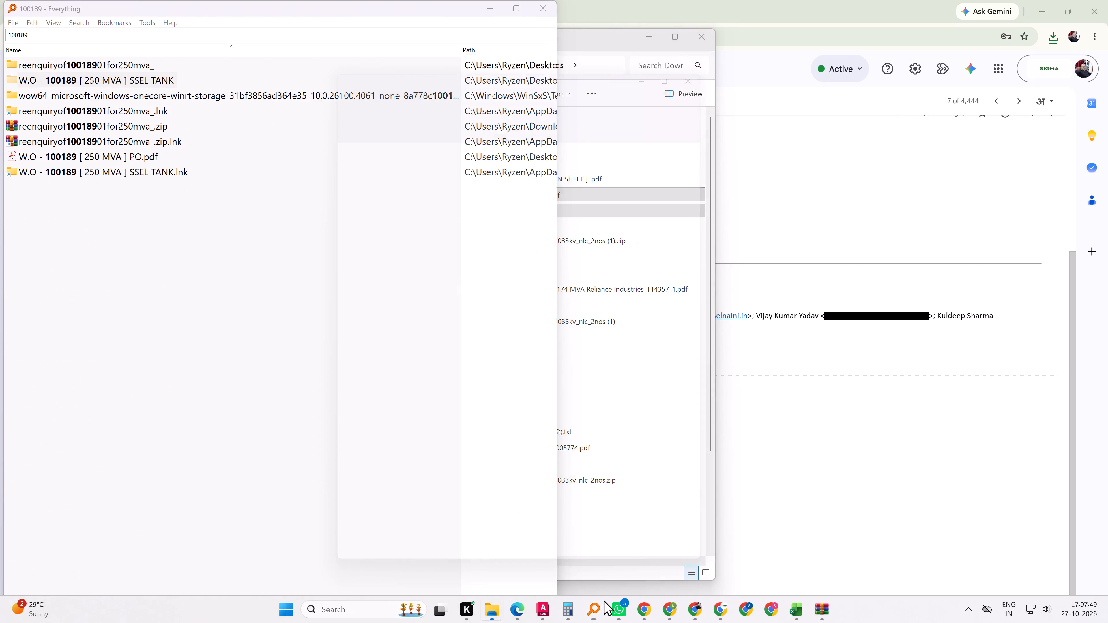
double_click(468, 164)
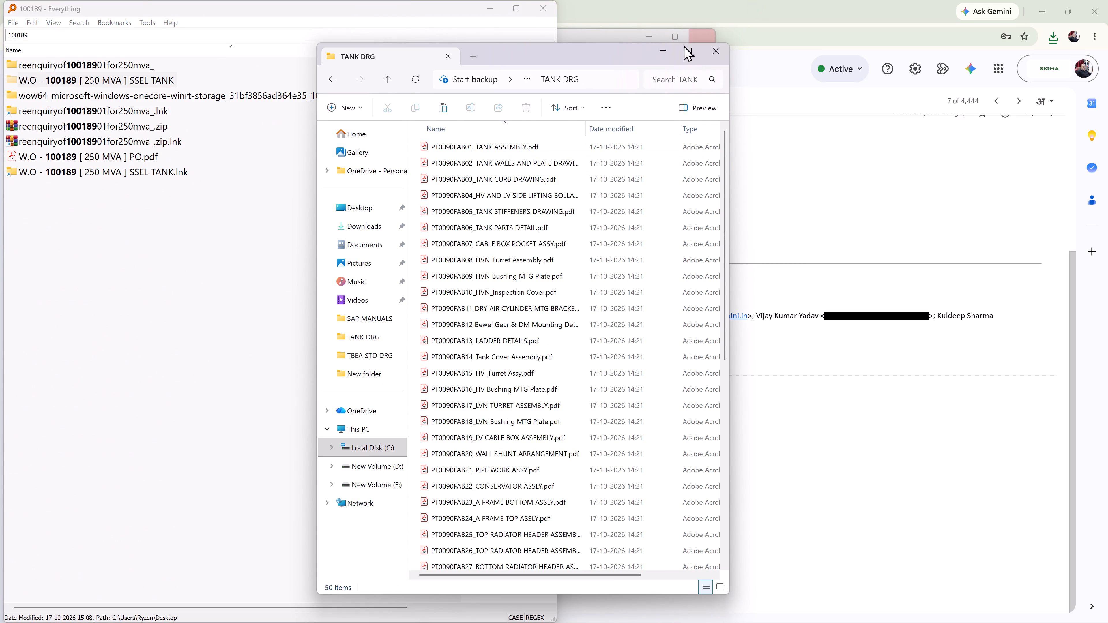
Paste the two cut PDFs into TANK DRG, replacing the files with the same names, and close the folder and Everything windows.
left_click(680, 56)
right_click_drag(717, 106, 721, 121)
left_click(727, 127)
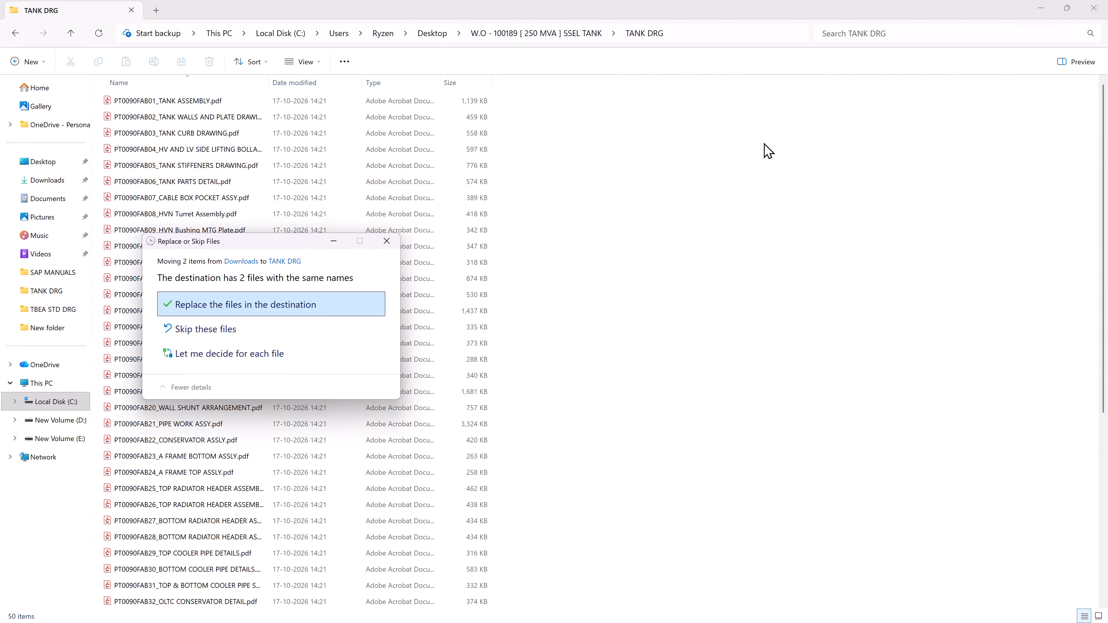
left_click(319, 309)
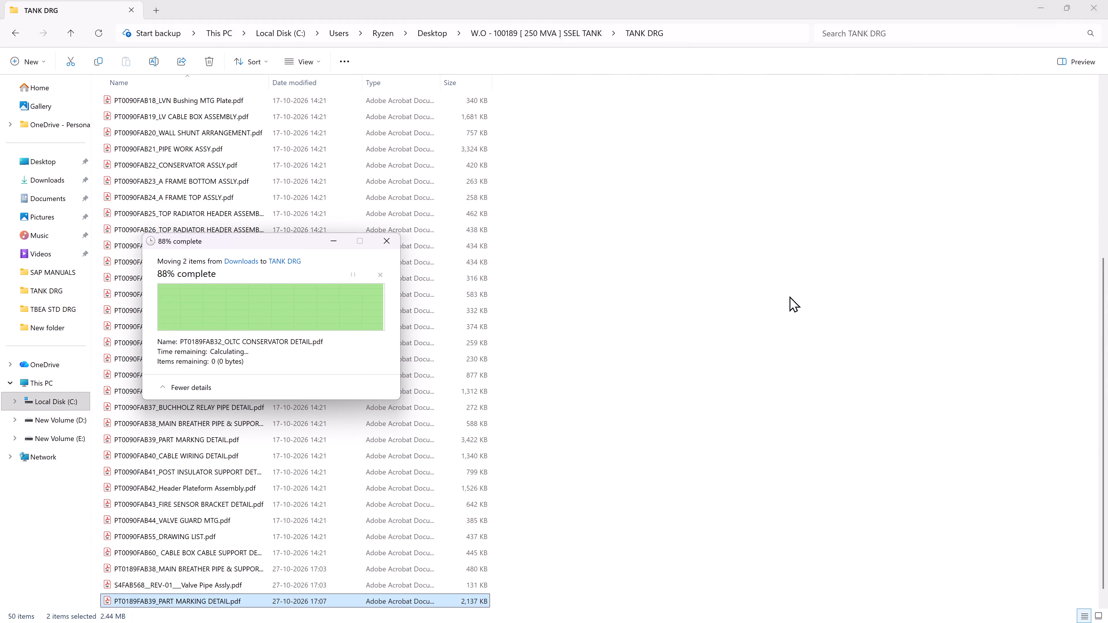
left_click(792, 291)
left_click(1107, 0)
left_click(542, 1)
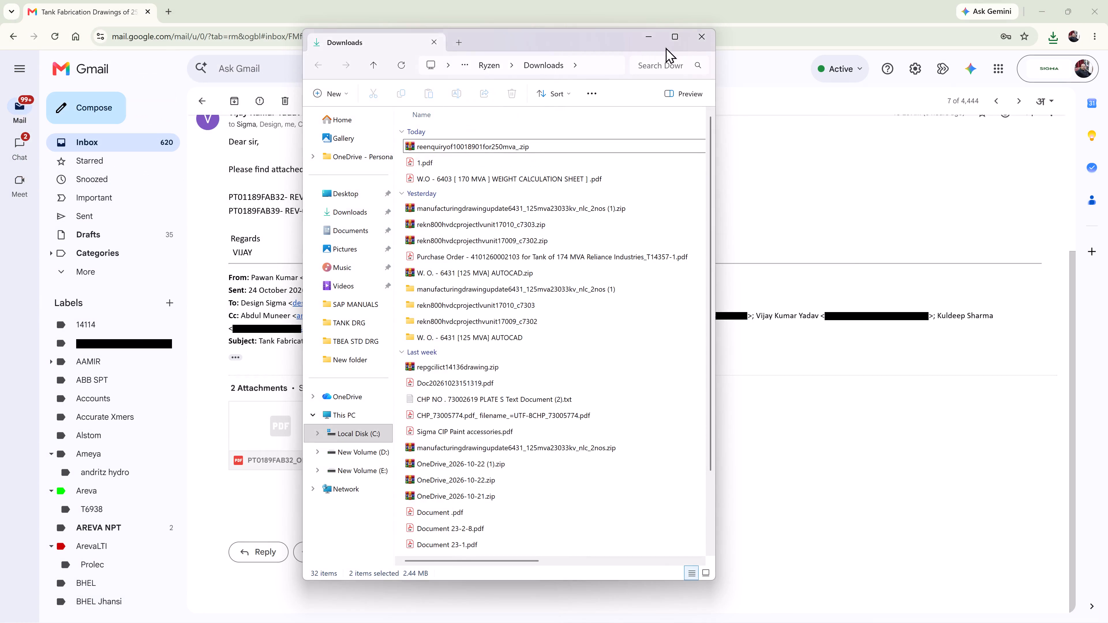